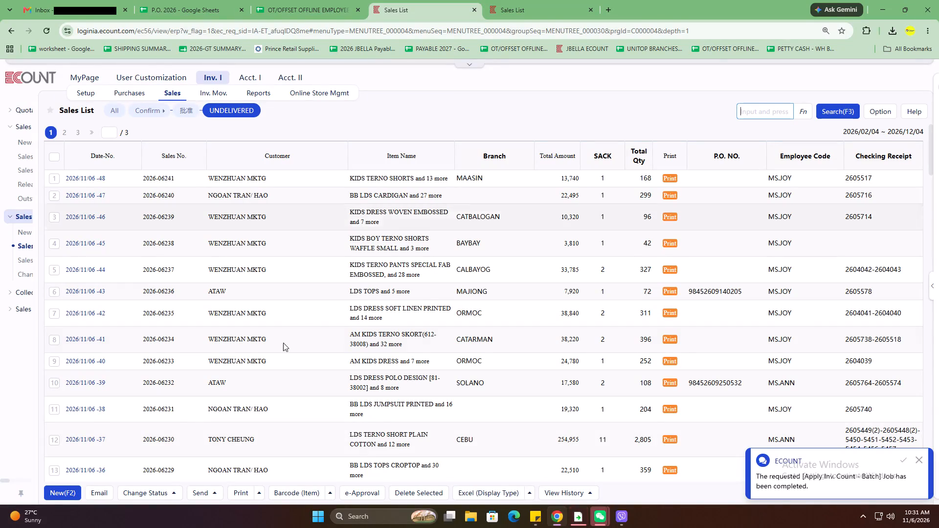
Run the Inventory Balance report for location 19 TENDIDO WH / 103 U BULACAN with only Display Items Below Safety Stock ticked.
{"action": "left_click", "coordinate": [514, 0]}
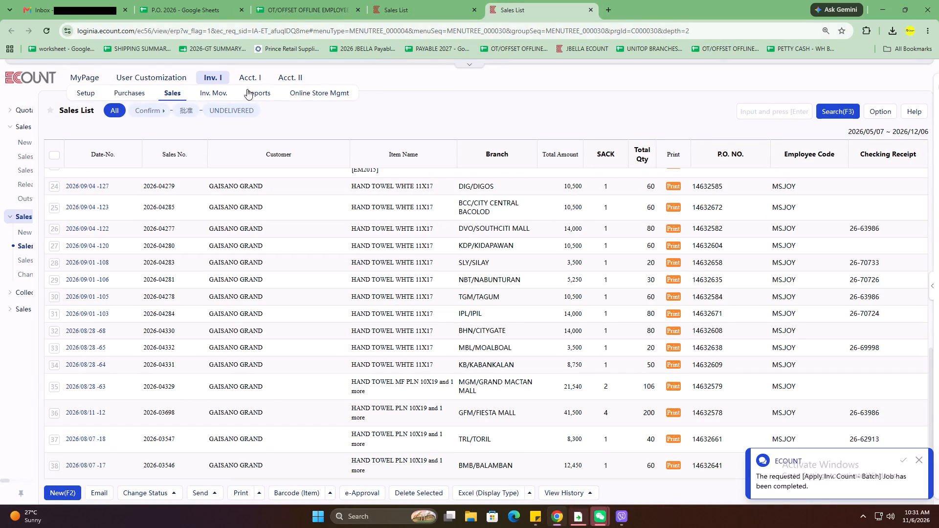
{"action": "left_click", "coordinate": [216, 96]}
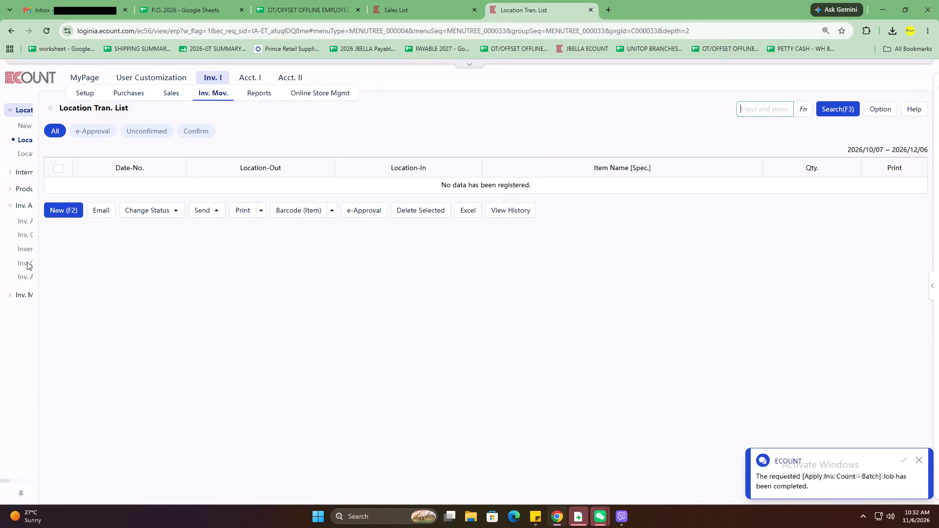
{"action": "left_click", "coordinate": [252, 96]}
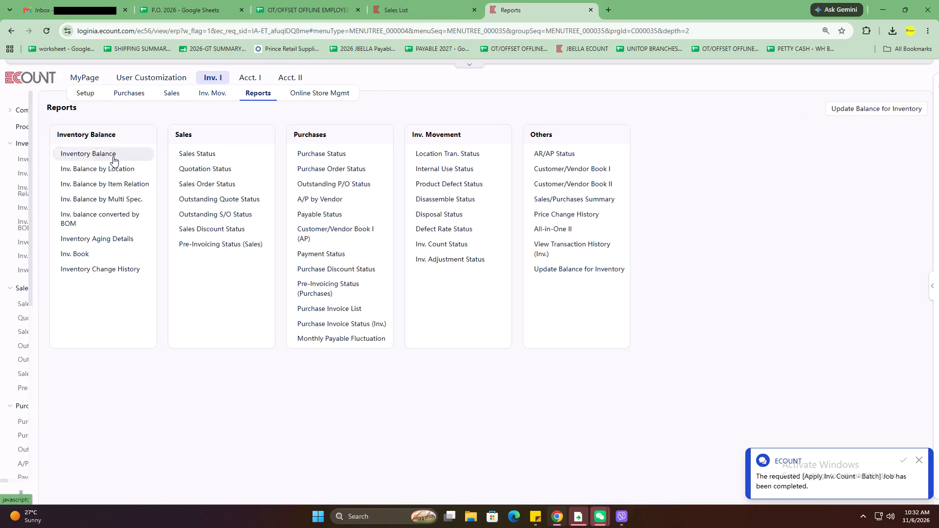
{"action": "left_click", "coordinate": [113, 156]}
{"action": "type", "text": "19"}
{"action": "key", "text": "Return"}
{"action": "left_click", "coordinate": [328, 221]}
{"action": "left_click", "coordinate": [437, 220]}
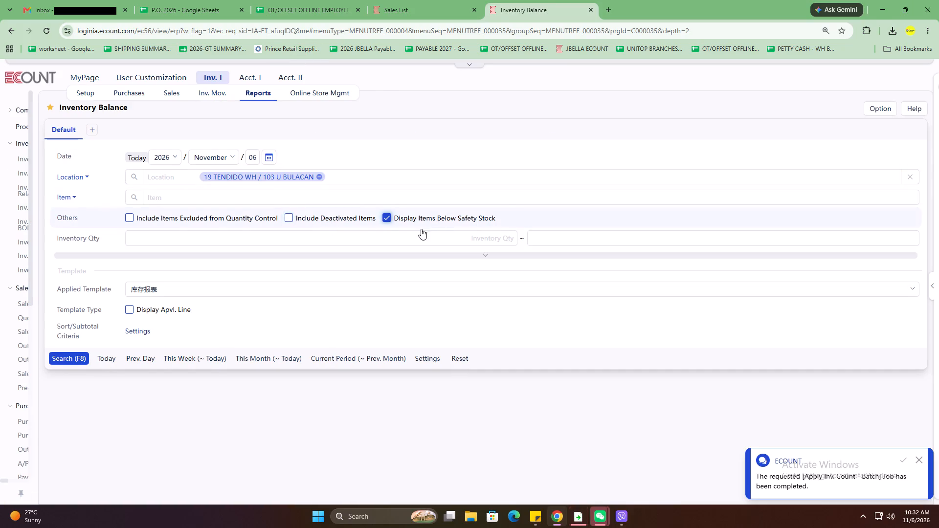
{"action": "left_click", "coordinate": [57, 356]}
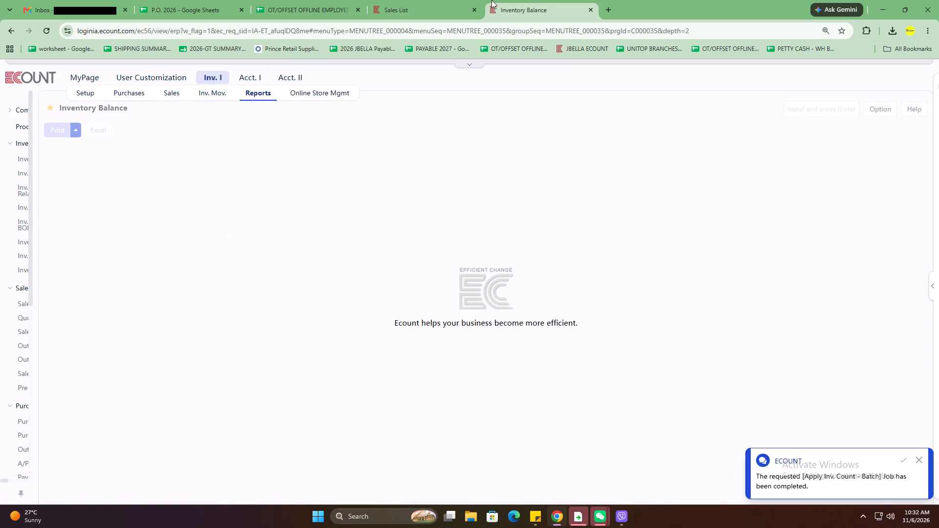
Open the Purchase List in the other ECOUNT browser tab and copy the purchase number text of entry 2026/11/05 -3.
{"action": "left_click", "coordinate": [449, 0]}
{"action": "left_click", "coordinate": [118, 105]}
{"action": "left_click", "coordinate": [120, 98]}
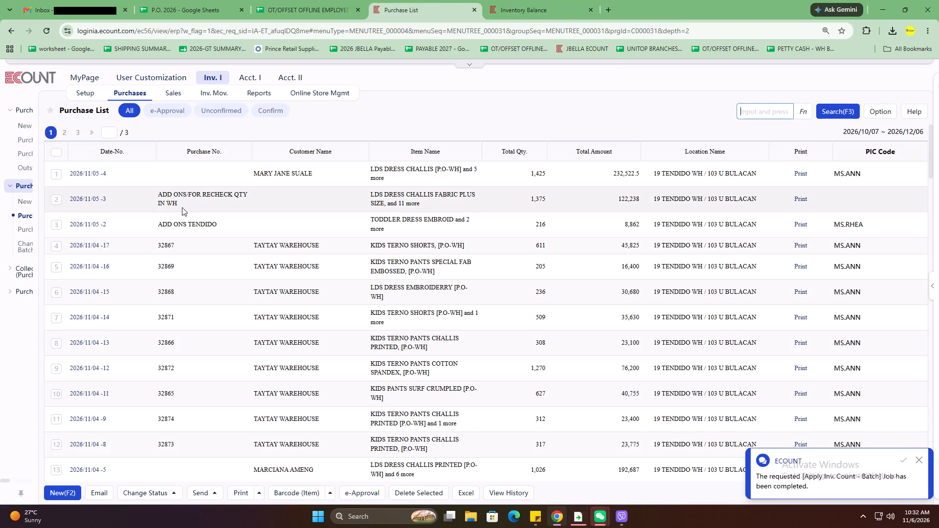
{"action": "left_click_drag", "start_coordinate": [183, 204], "coordinate": [175, 203]}
{"action": "left_click", "coordinate": [158, 193]}
{"action": "triple_click", "coordinate": [162, 196]}
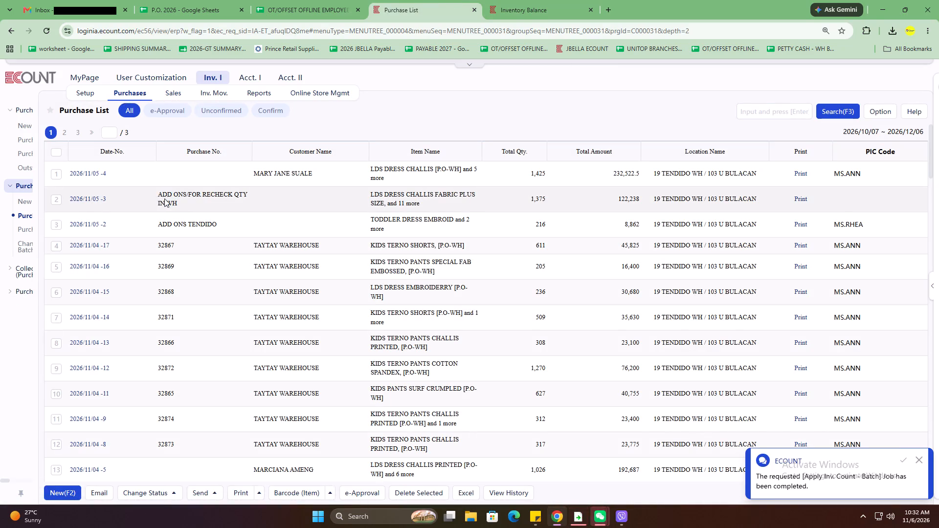
{"action": "triple_click", "coordinate": [164, 198]}
{"action": "key", "text": "ctrl+c"}
Open purchase entry 2026/11/05 -3, review its item codes and quantities, and close it without saving.
{"action": "left_click", "coordinate": [84, 199]}
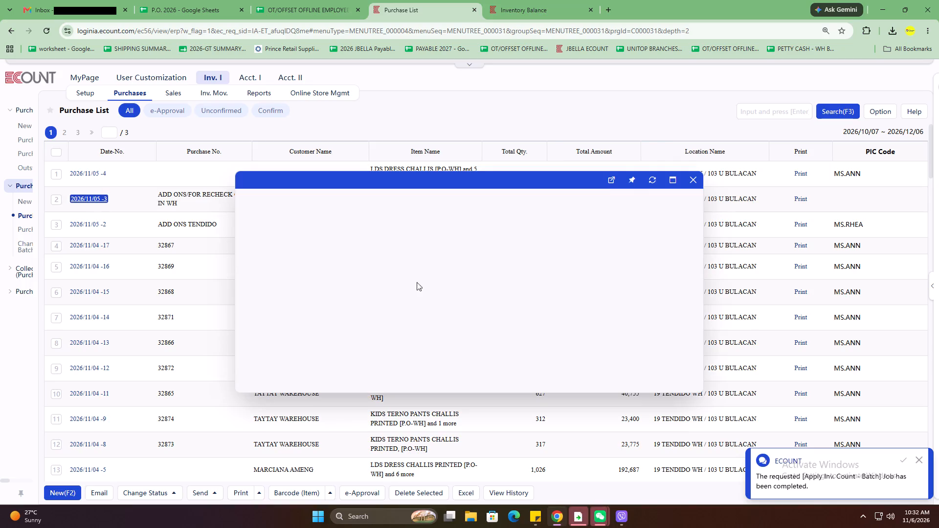
{"action": "scroll", "coordinate": [406, 266], "scroll_direction": "down", "scroll_amount": 1}
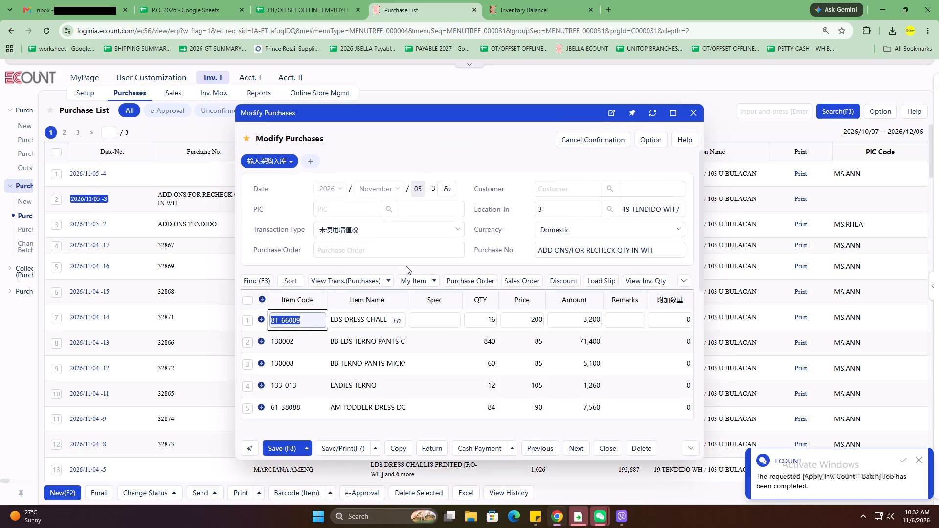
{"action": "scroll", "coordinate": [406, 266], "scroll_direction": "down", "scroll_amount": 1}
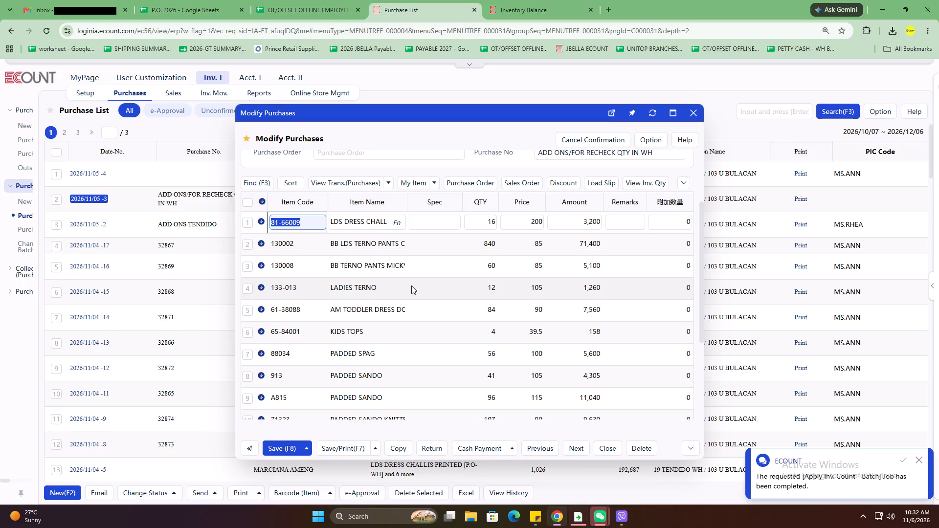
{"action": "scroll", "coordinate": [411, 286], "scroll_direction": "down", "scroll_amount": 3}
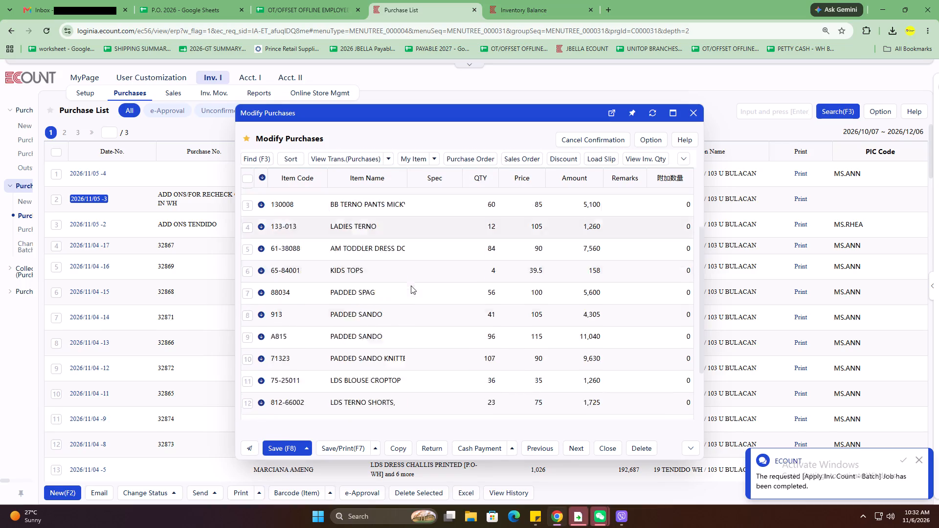
{"action": "scroll", "coordinate": [411, 286], "scroll_direction": "up", "scroll_amount": 7}
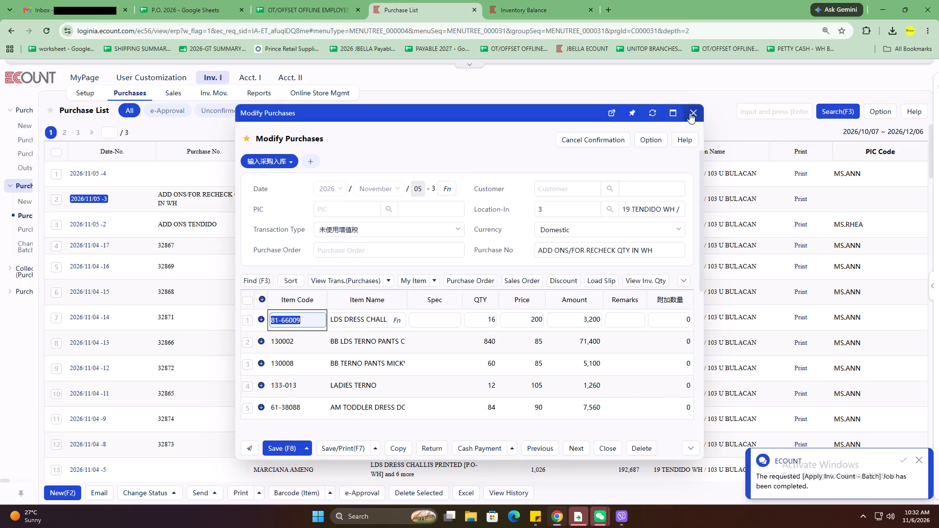
{"action": "left_click", "coordinate": [691, 114]}
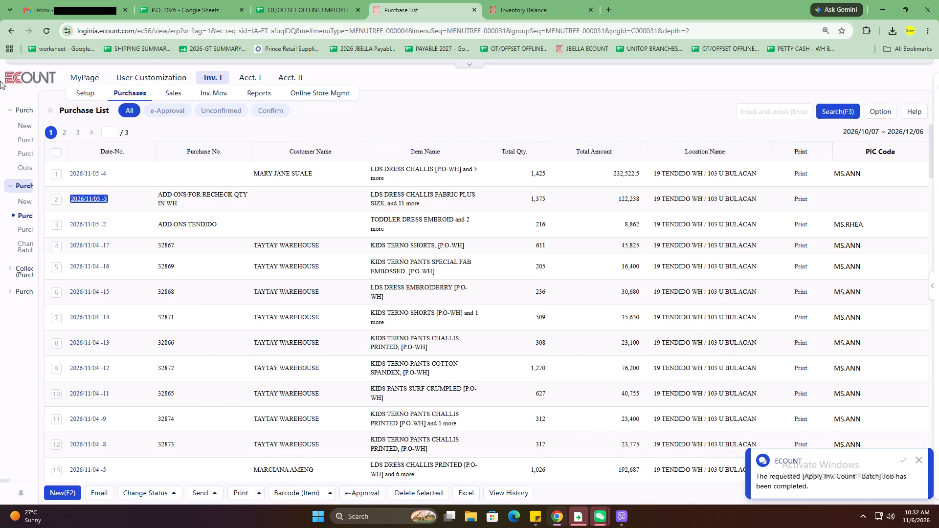
Return to the Inventory Balance browser tab and open the Purchase Status search form there.
{"action": "left_click", "coordinate": [551, 0]}
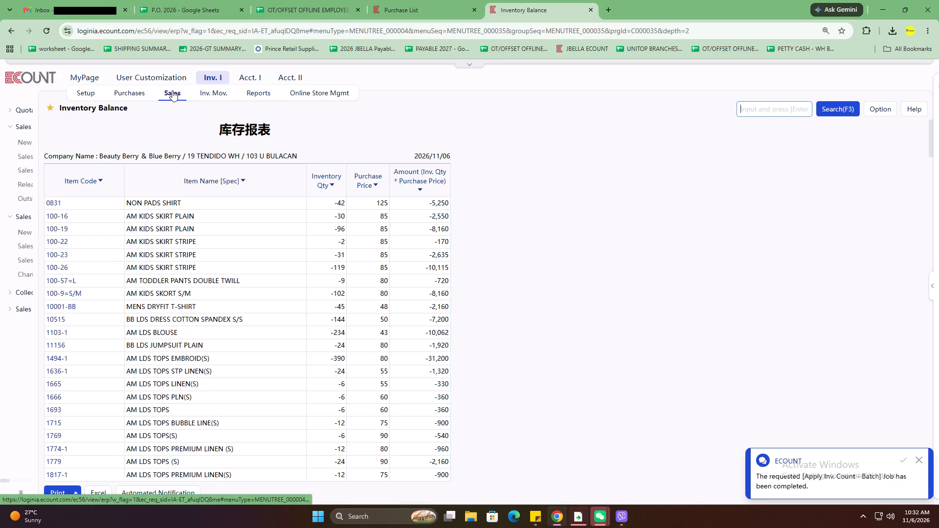
{"action": "left_click", "coordinate": [172, 90]}
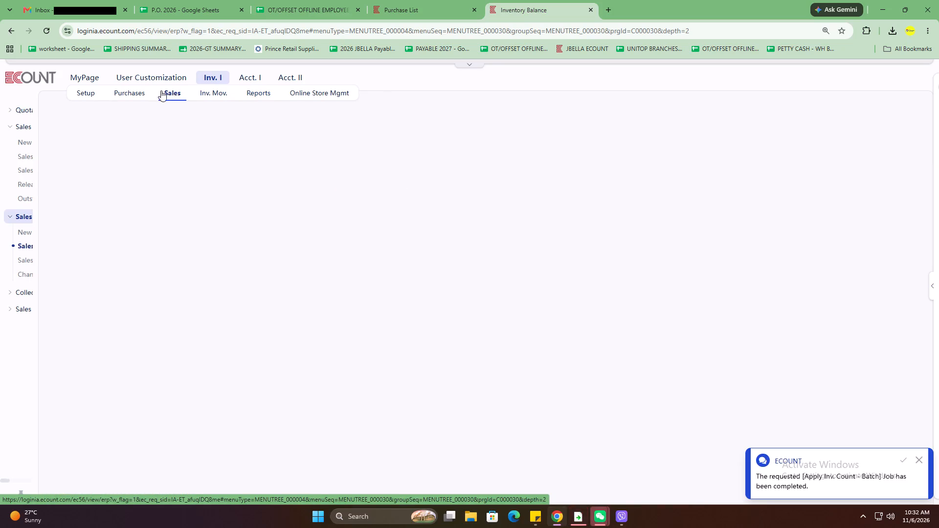
{"action": "left_click", "coordinate": [132, 92]}
{"action": "left_click", "coordinate": [23, 232]}
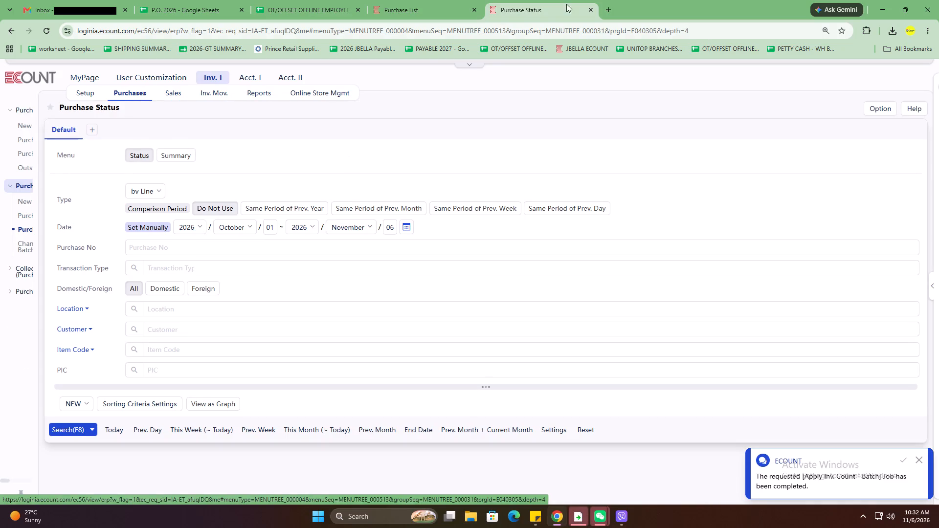
Reopen purchase entry 2026/11/05 -3 from the Purchase List and examine its item lines down to the last filled row.
{"action": "left_click", "coordinate": [424, 0]}
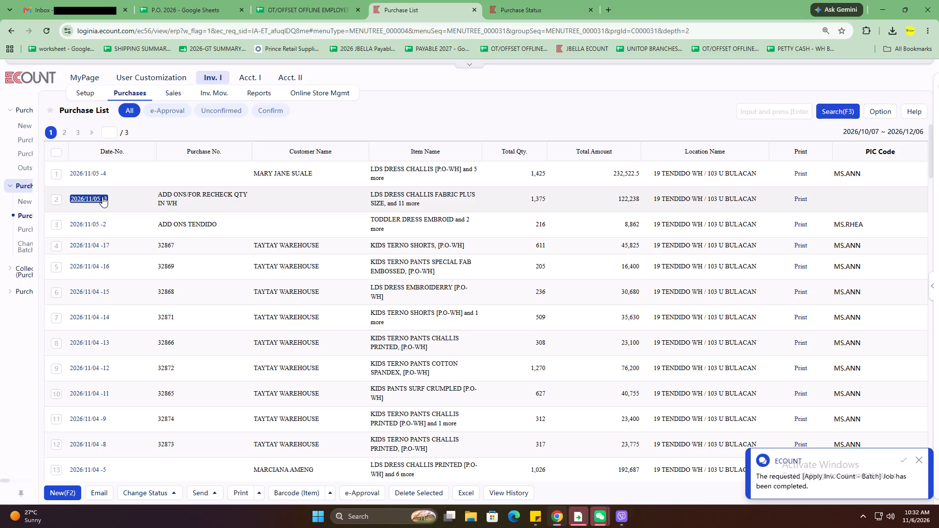
{"action": "left_click", "coordinate": [102, 198]}
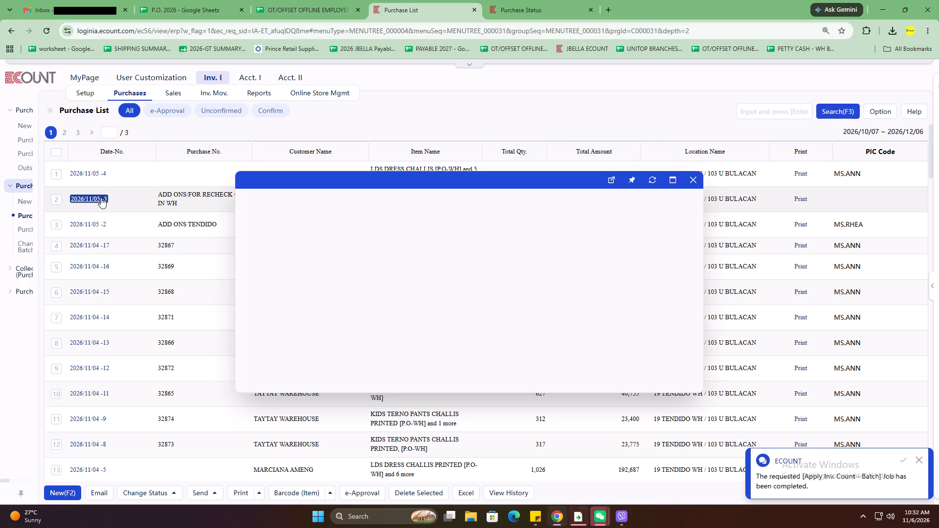
{"action": "scroll", "coordinate": [938, 384], "scroll_direction": "down", "scroll_amount": 1}
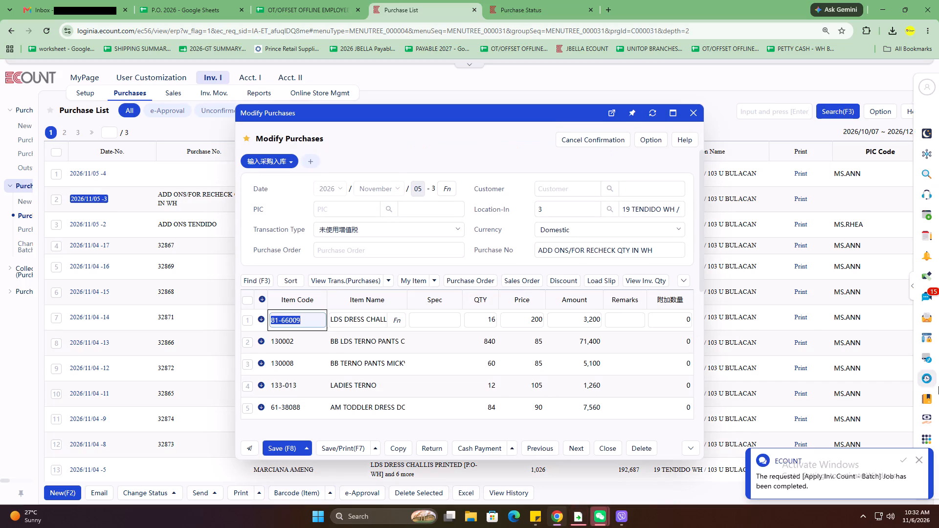
{"action": "scroll", "coordinate": [938, 386], "scroll_direction": "down", "scroll_amount": 2}
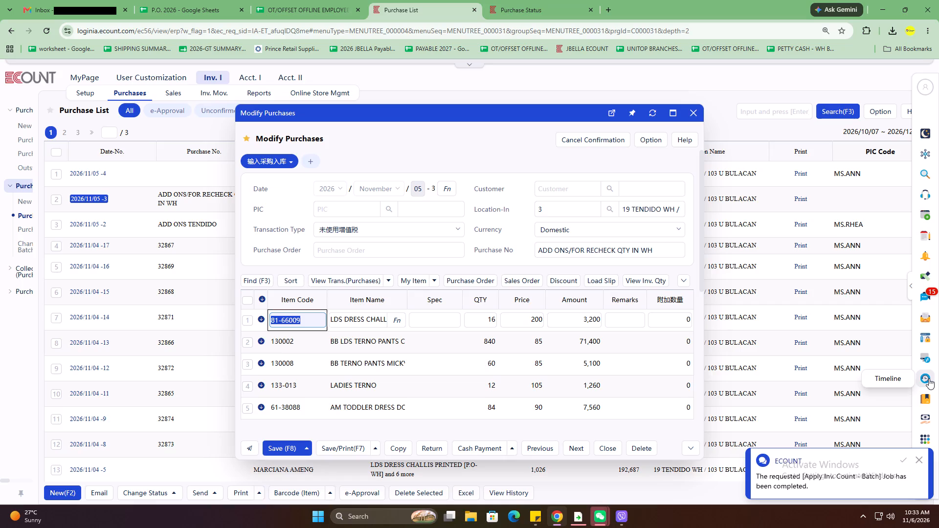
{"action": "scroll", "coordinate": [910, 395], "scroll_direction": "down", "scroll_amount": 3}
{"action": "scroll", "coordinate": [924, 469], "scroll_direction": "down", "scroll_amount": 1}
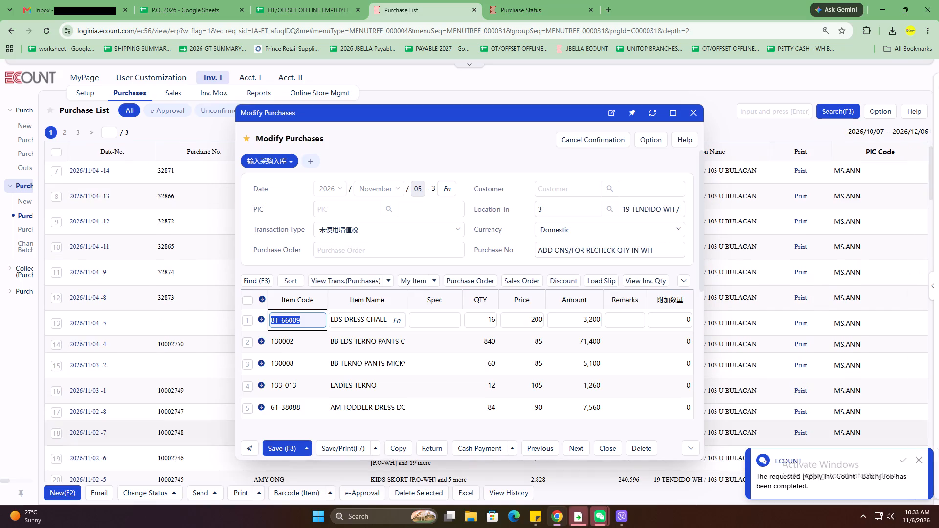
{"action": "scroll", "coordinate": [404, 332], "scroll_direction": "down", "scroll_amount": 2}
{"action": "left_click", "coordinate": [367, 288]}
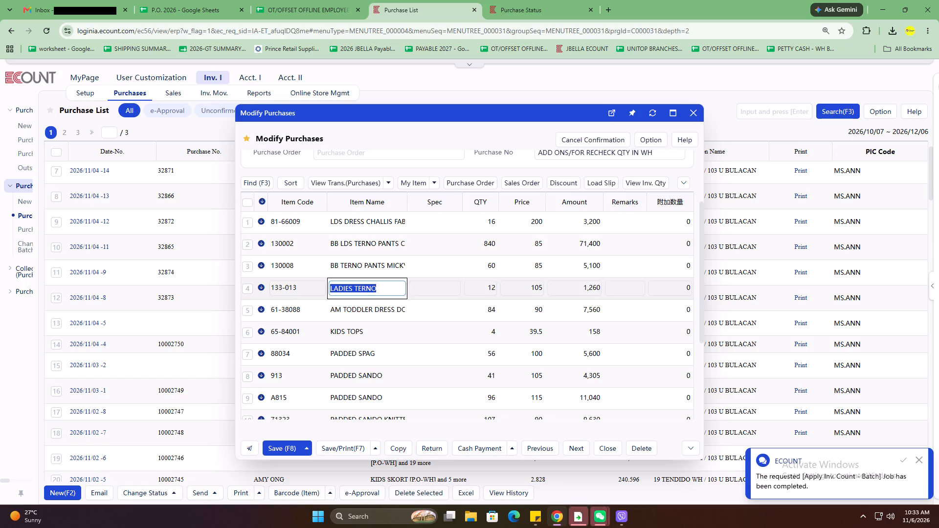
{"action": "scroll", "coordinate": [367, 287], "scroll_direction": "down", "scroll_amount": 2}
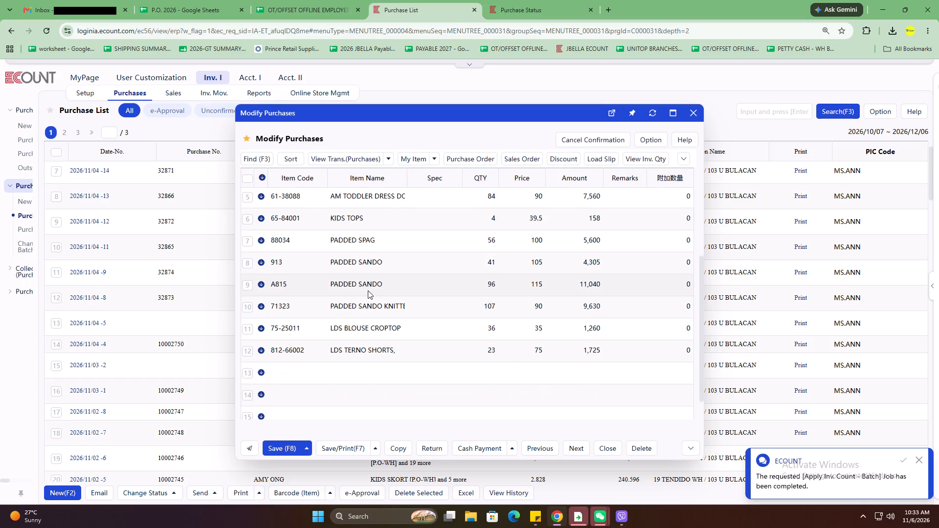
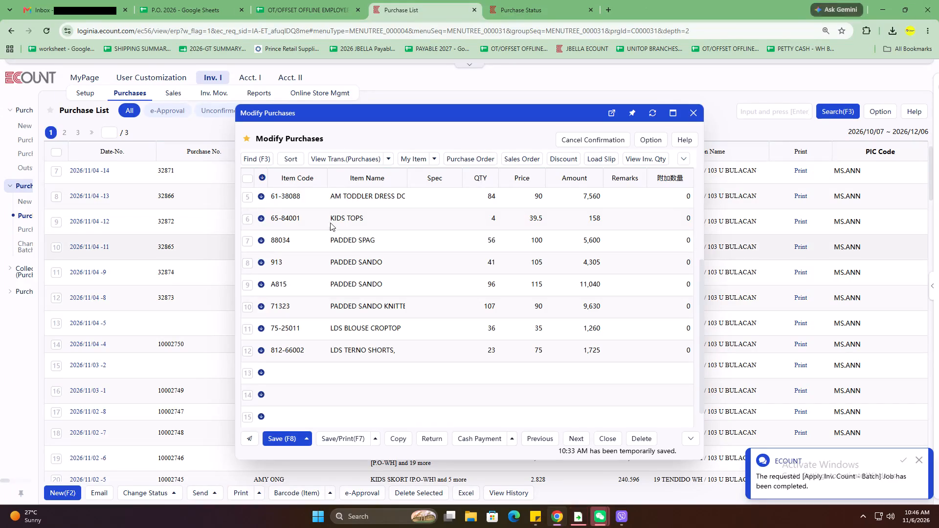
Copy item code 61-38088 from the purchase entry and open the Inv. Book report form in the other ECOUNT browser tab.
{"action": "left_click", "coordinate": [292, 197]}
{"action": "key", "text": "ctrl+c"}
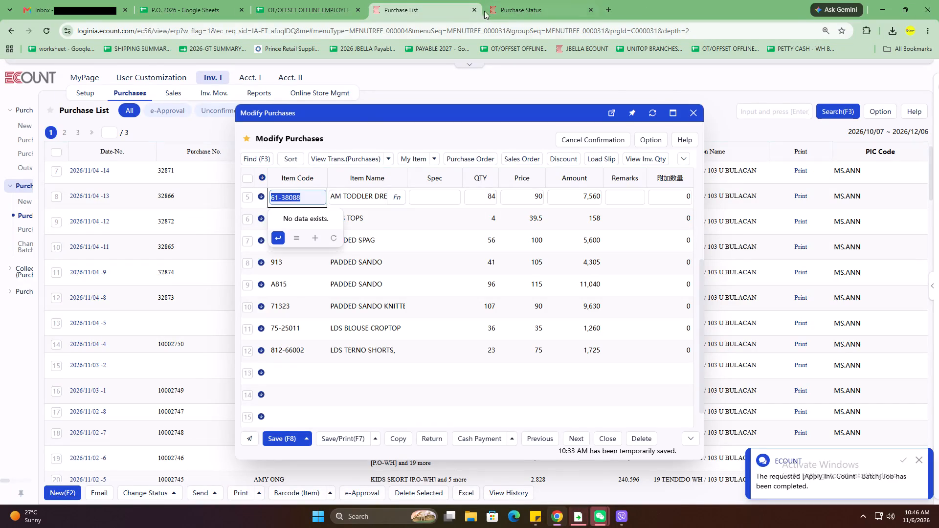
{"action": "left_click", "coordinate": [560, 0]}
{"action": "left_click", "coordinate": [261, 94]}
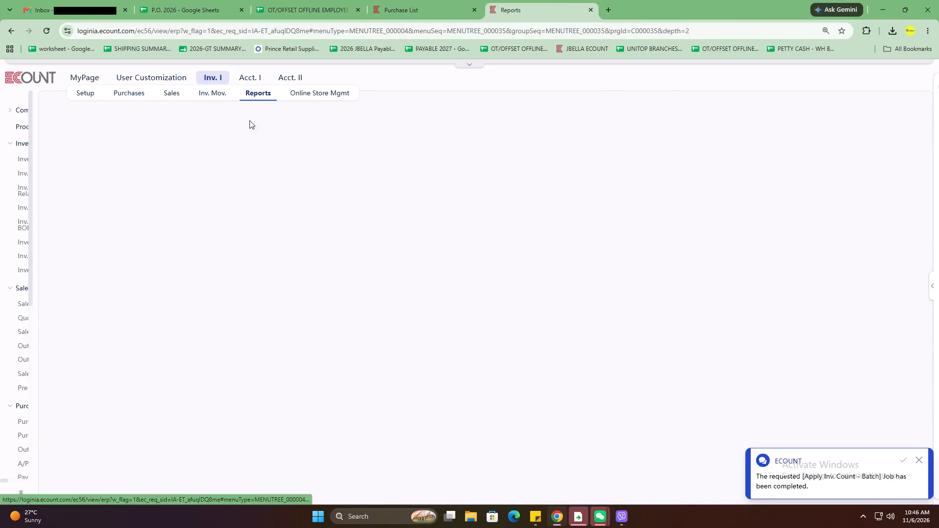
{"action": "left_click", "coordinate": [87, 256]}
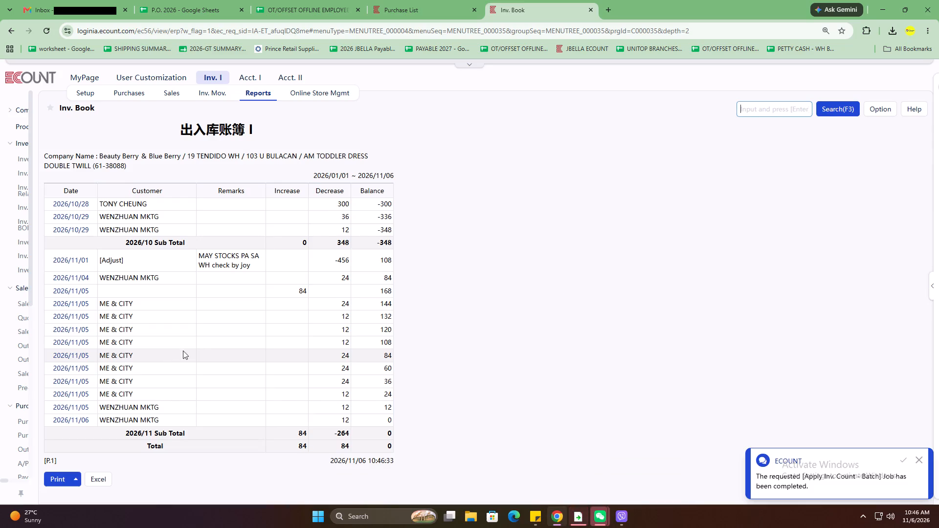
{"action": "scroll", "coordinate": [305, 187], "scroll_direction": "up", "scroll_amount": 2}
{"action": "scroll", "coordinate": [501, 270], "scroll_direction": "up", "scroll_amount": 4}
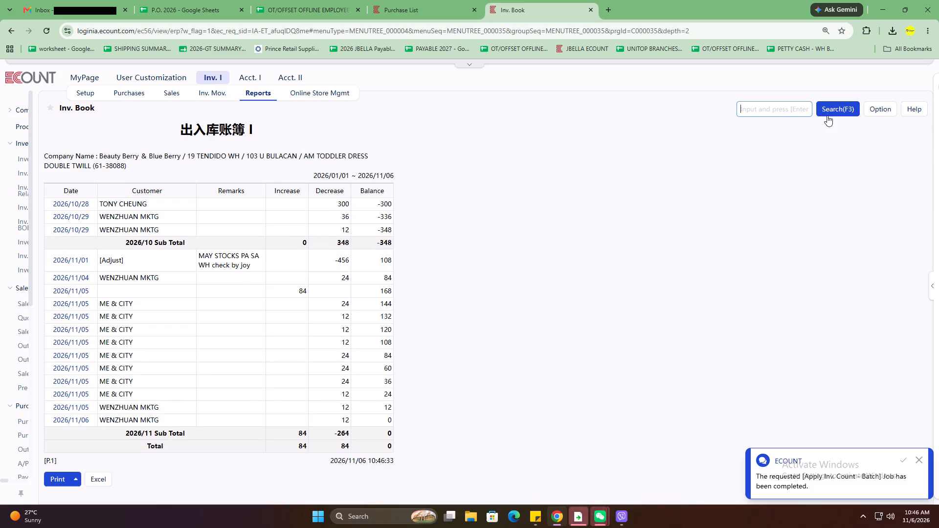
Rerun the same Inv. Book report with the start year set to 2025.
{"action": "left_click", "coordinate": [828, 110]}
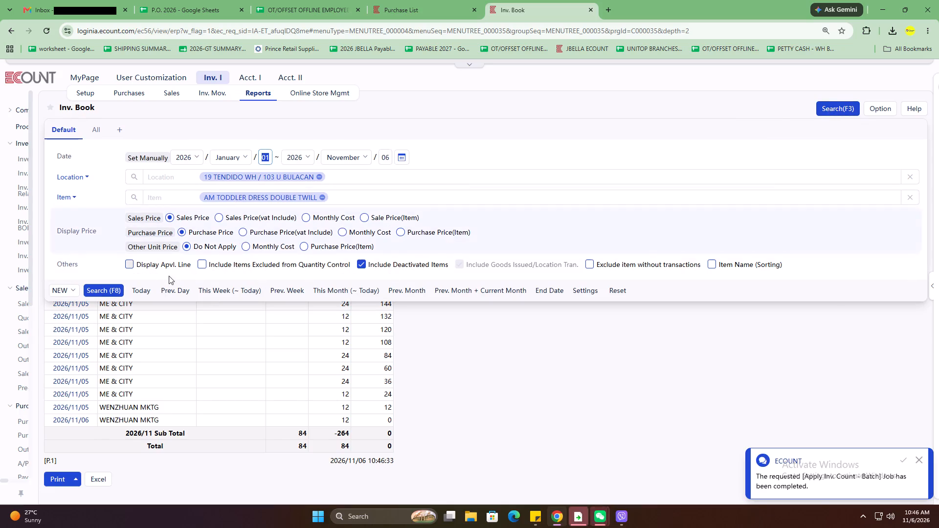
{"action": "left_click", "coordinate": [846, 109]}
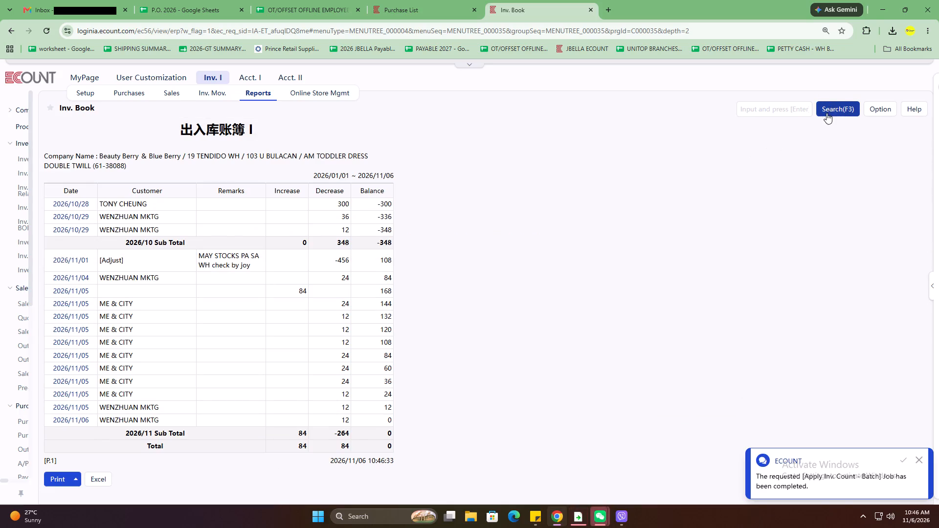
{"action": "left_click", "coordinate": [827, 113]}
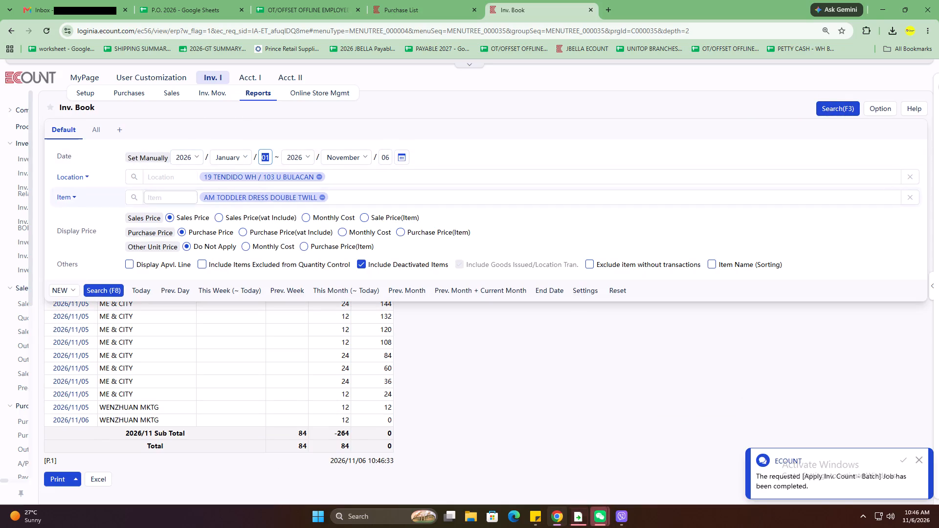
{"action": "left_click", "coordinate": [188, 178]}
{"action": "left_click", "coordinate": [193, 156]}
{"action": "left_click", "coordinate": [193, 205]}
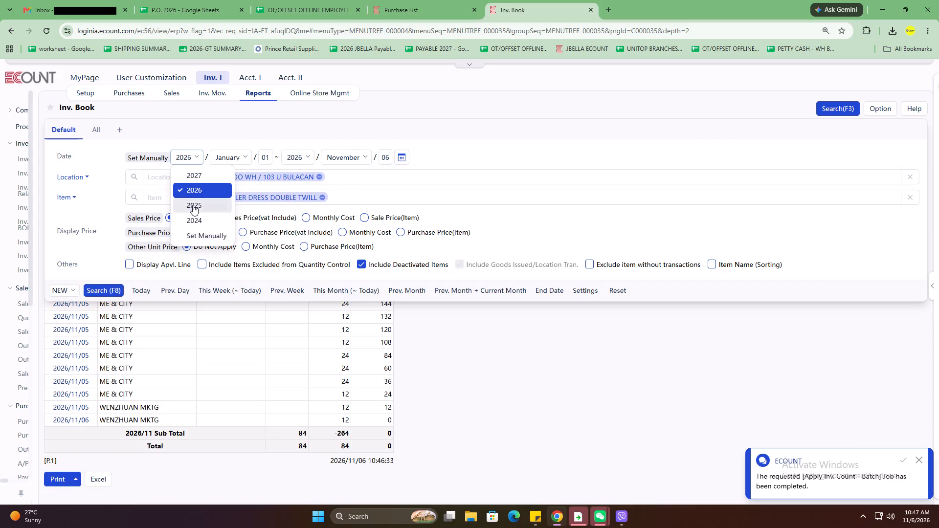
{"action": "left_click", "coordinate": [103, 290]}
{"action": "left_click", "coordinate": [103, 290]}
{"action": "left_click", "coordinate": [103, 290]}
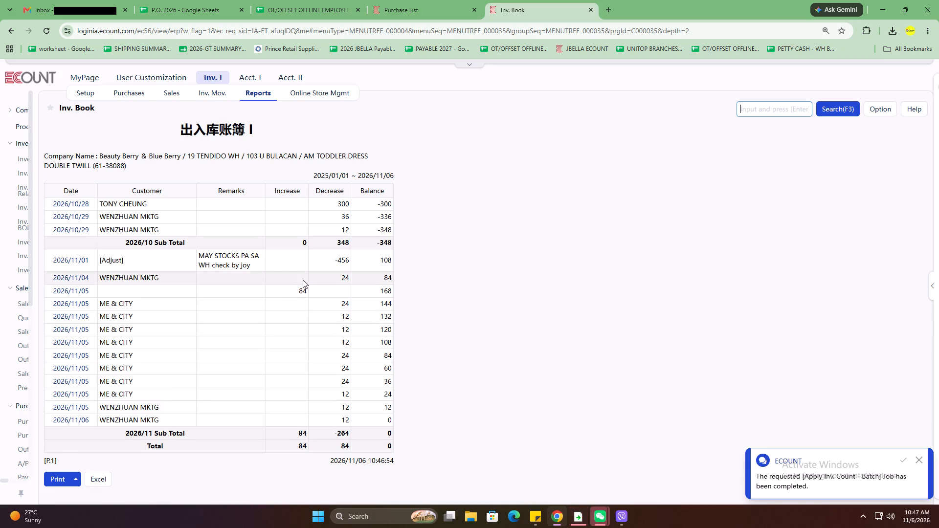
Review the source slips of the 2026/11/05 purchase and 2026/11/01 adjustment, and close them plus the purchase entry in the Purchase List tab.
{"action": "left_click", "coordinate": [76, 292]}
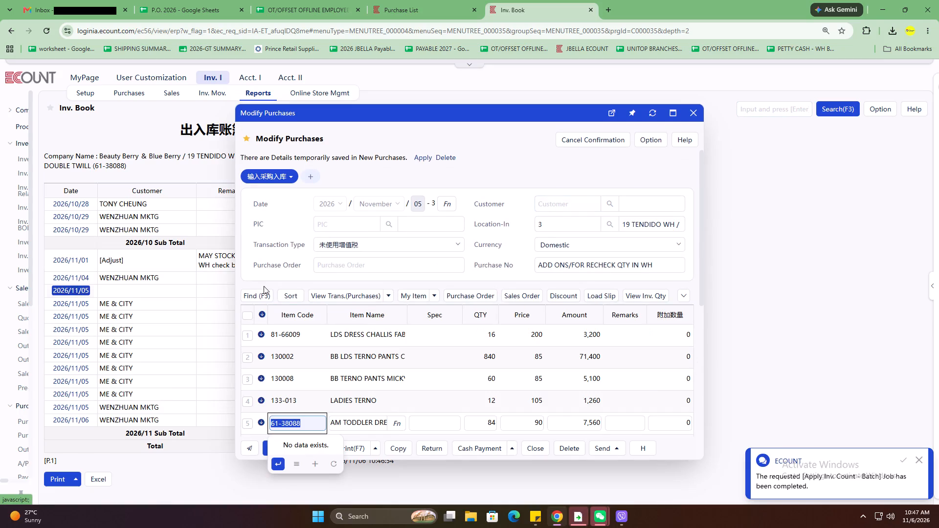
{"action": "left_click", "coordinate": [694, 117]}
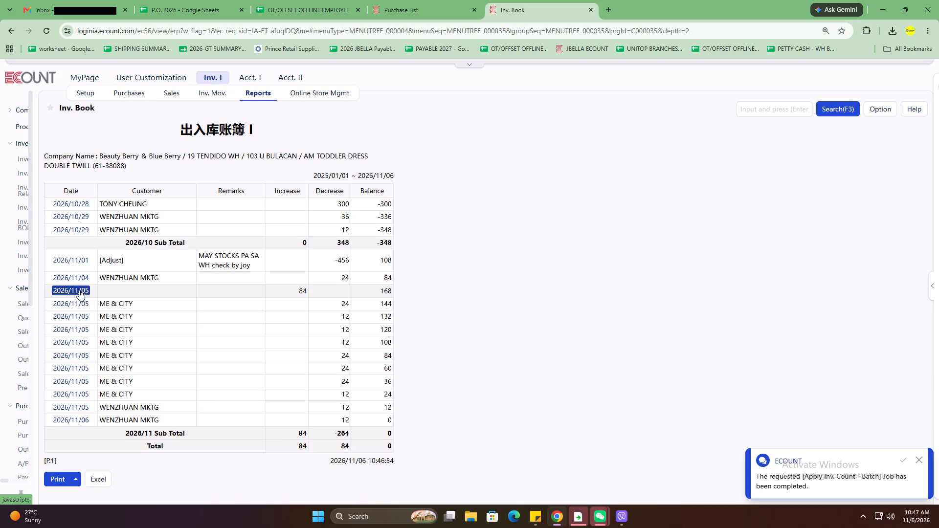
{"action": "left_click", "coordinate": [76, 261]}
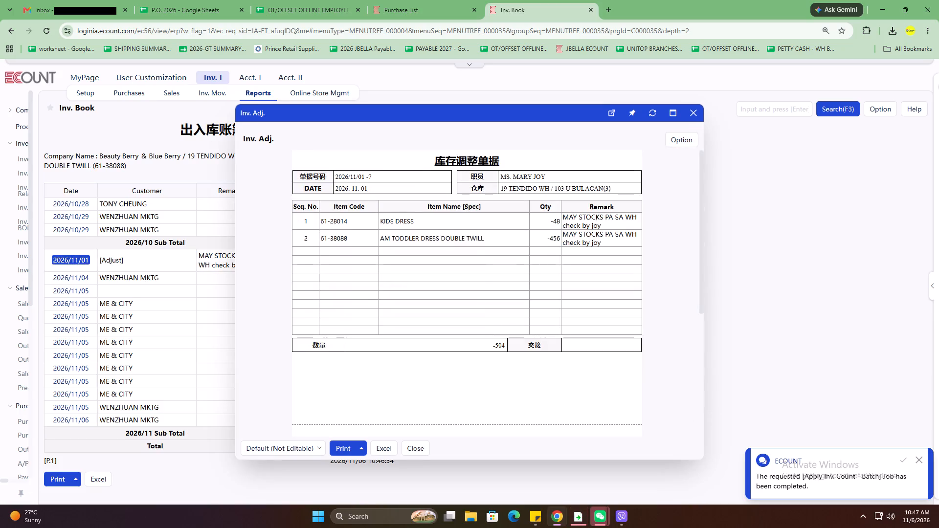
{"action": "left_click", "coordinate": [697, 118]}
{"action": "left_click", "coordinate": [446, 0]}
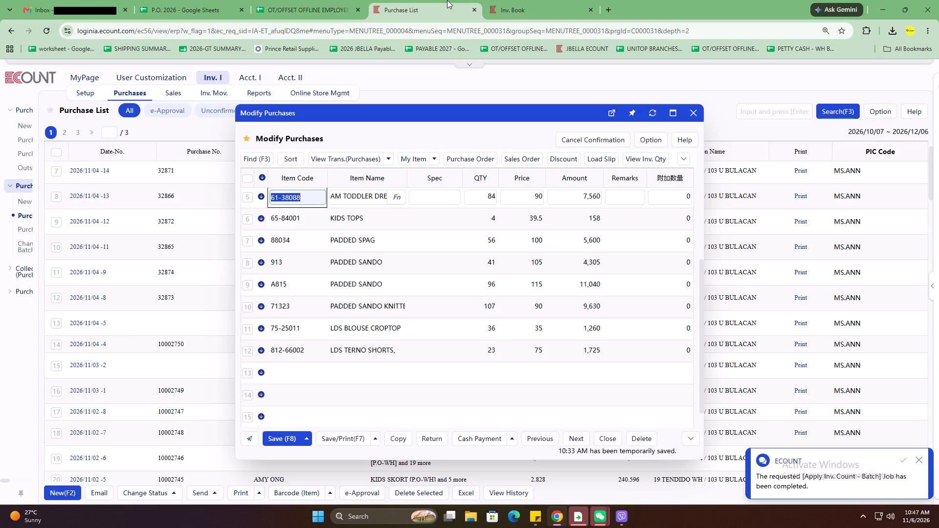
{"action": "left_click", "coordinate": [696, 110]}
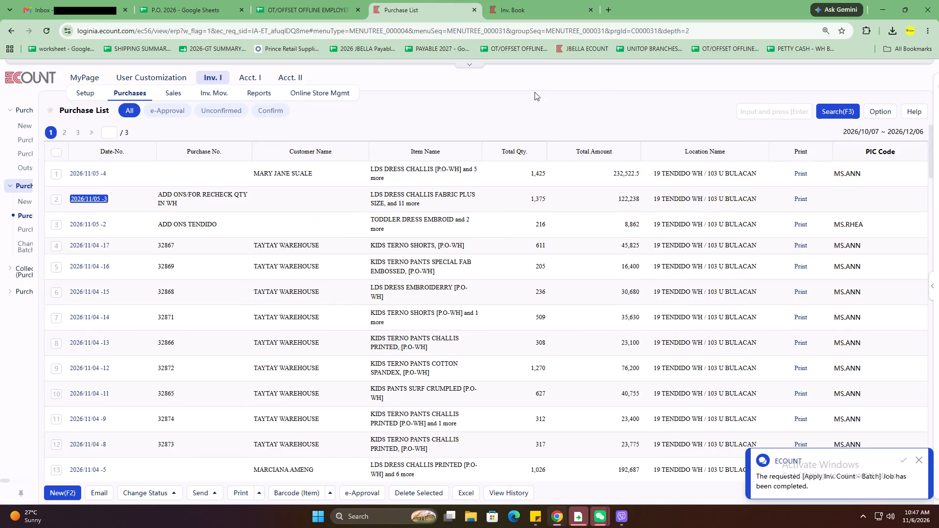
{"action": "left_click", "coordinate": [208, 92]}
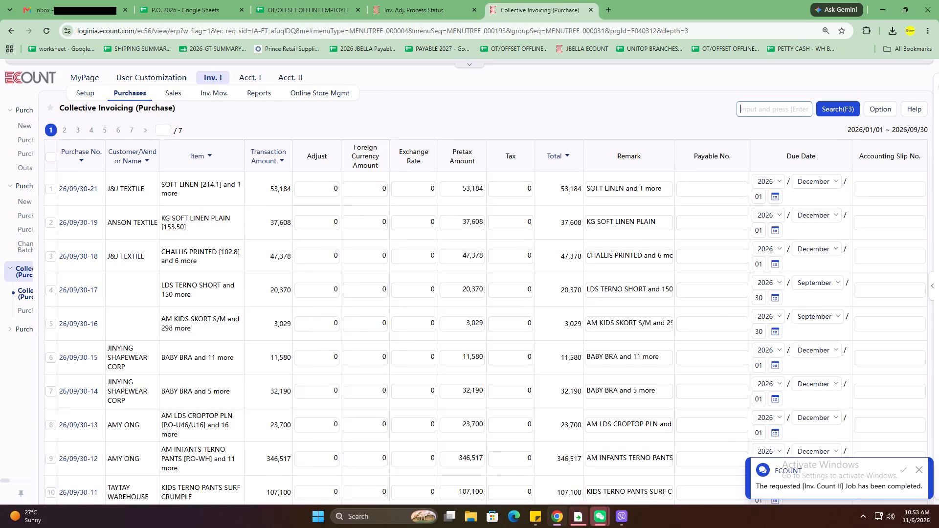
{"action": "type", "text": "Z7z"}
{"action": "key", "text": "Return"}
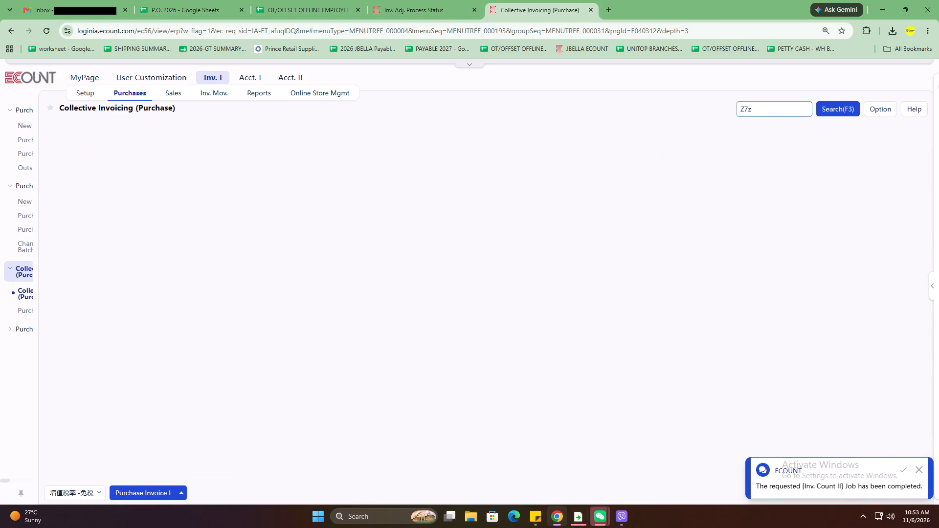
{"action": "type", "text": "z&z"}
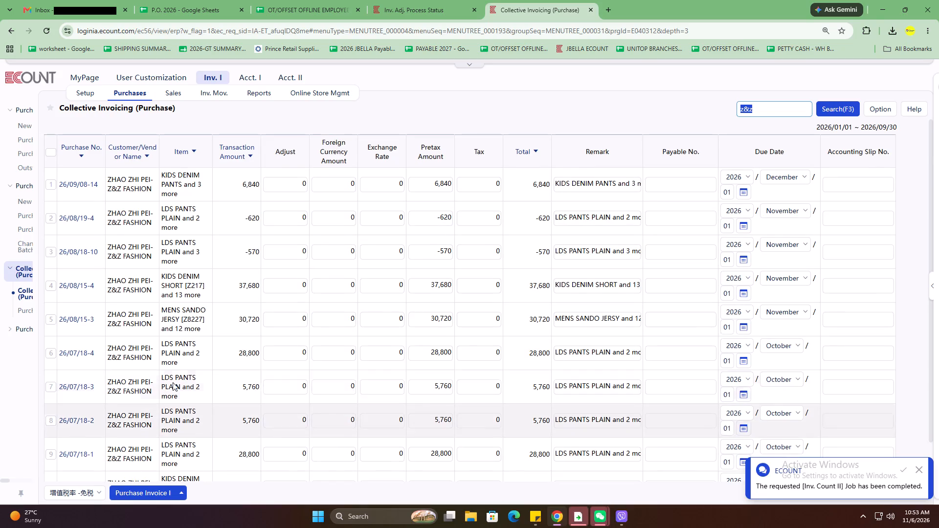
{"action": "scroll", "coordinate": [173, 382], "scroll_direction": "down", "scroll_amount": 11}
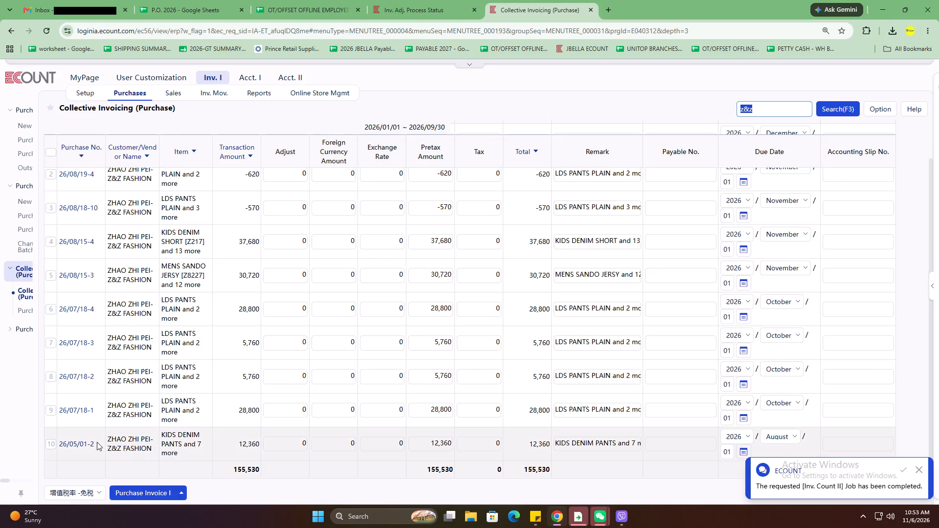
Open purchase 26/05/01-2, copy its Purchase Order value A01, and look over its item lines.
{"action": "left_click", "coordinate": [83, 441]}
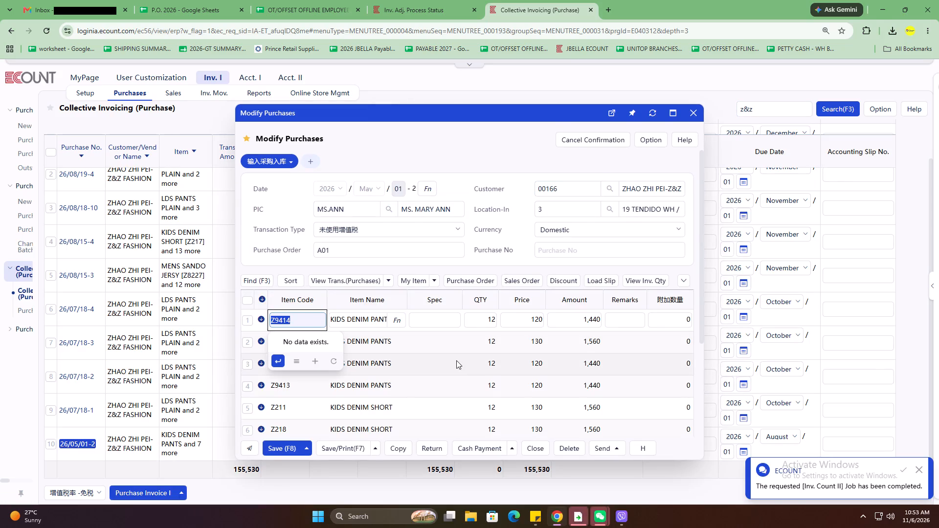
{"action": "left_click", "coordinate": [391, 246]}
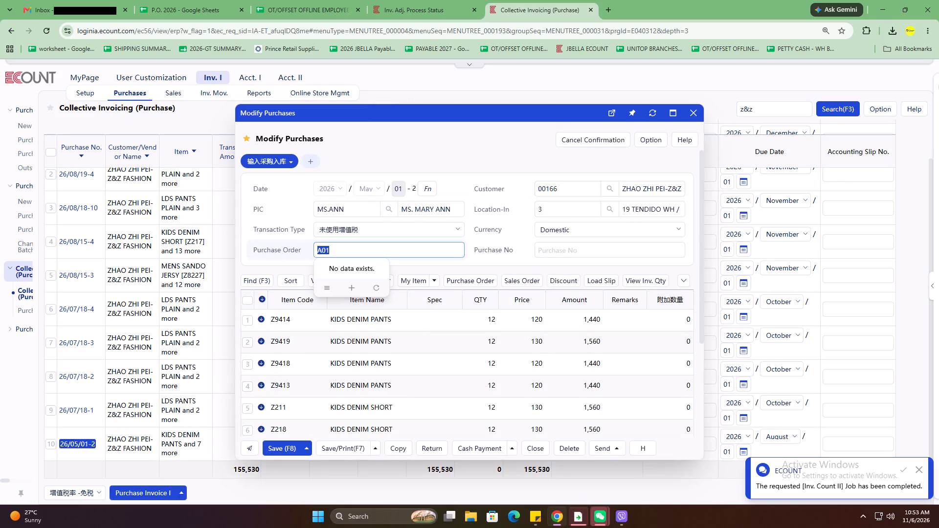
{"action": "key", "text": "ctrl+c"}
{"action": "scroll", "coordinate": [391, 247], "scroll_direction": "down", "scroll_amount": 9}
{"action": "scroll", "coordinate": [393, 251], "scroll_direction": "up", "scroll_amount": 6}
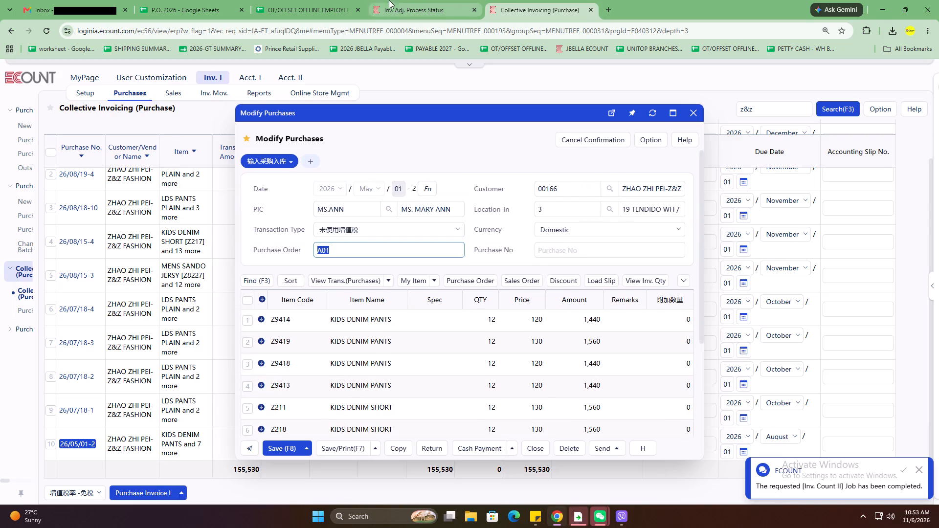
In the other ECOUNT browser tab, search the Purchase List for customer Z&Z FASHION from 2026/05/01 to 2026/05/31.
{"action": "left_click", "coordinate": [407, 0]}
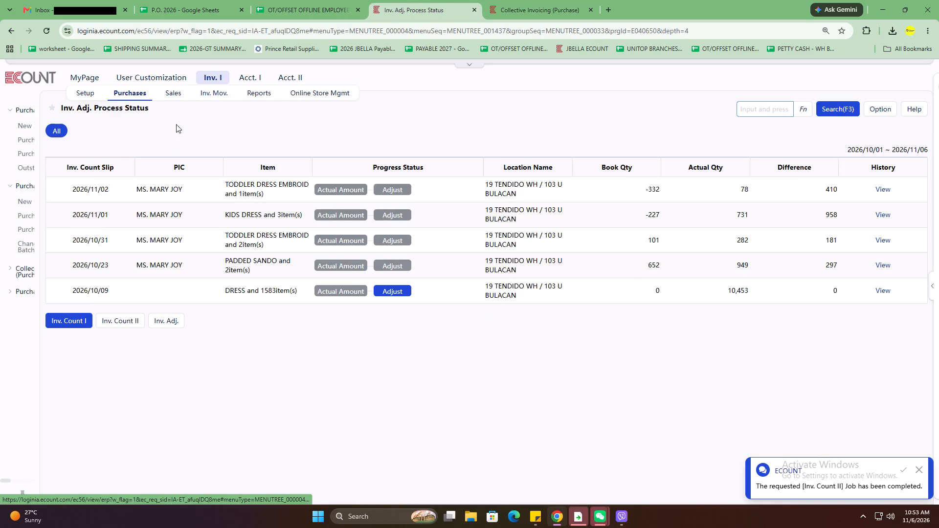
{"action": "left_click", "coordinate": [136, 94]}
{"action": "left_click", "coordinate": [507, 0]}
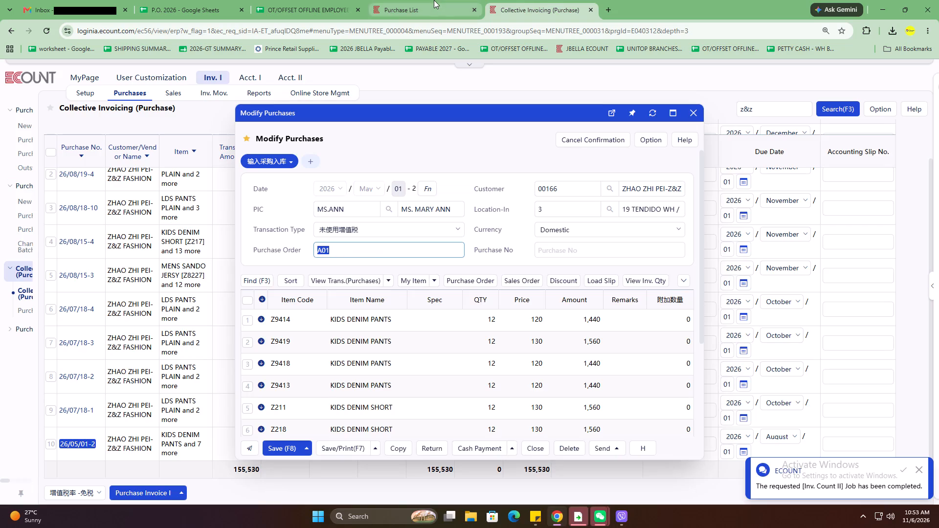
{"action": "left_click", "coordinate": [434, 0]}
{"action": "left_click", "coordinate": [847, 103]}
{"action": "left_click", "coordinate": [848, 110]}
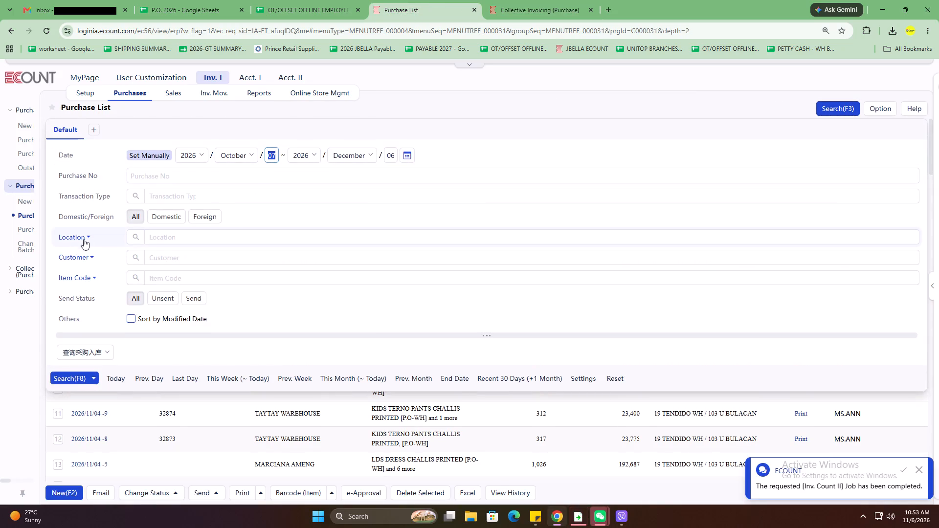
{"action": "left_click", "coordinate": [171, 262]}
{"action": "type", "text": "Z&Z"}
{"action": "key", "text": "Return"}
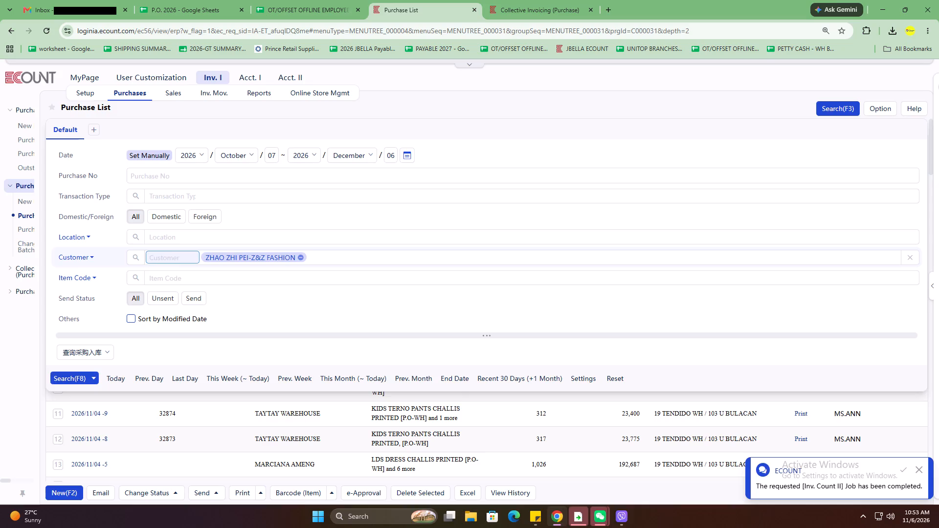
{"action": "double_click", "coordinate": [236, 146]}
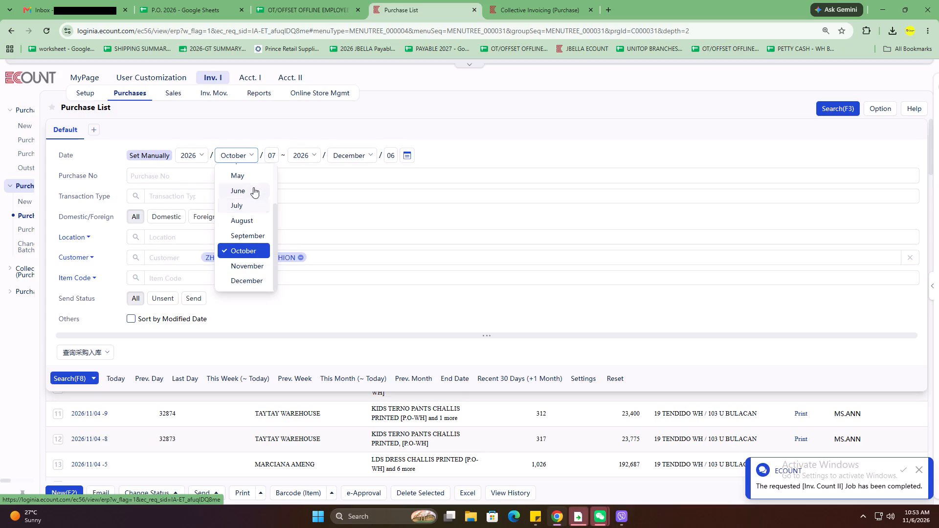
{"action": "left_click", "coordinate": [254, 173]}
{"action": "key", "text": "1"}
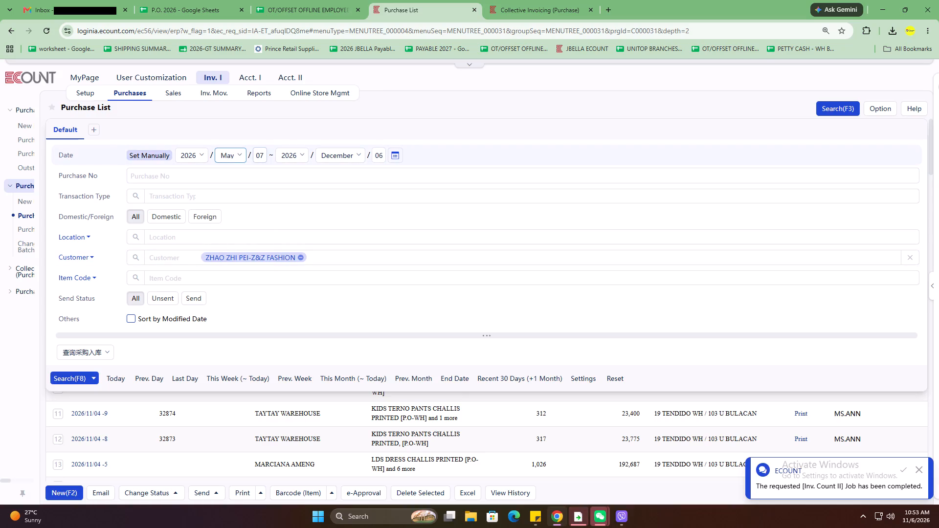
{"action": "left_click", "coordinate": [266, 158]}
{"action": "key", "text": "1"}
{"action": "left_click", "coordinate": [333, 154]}
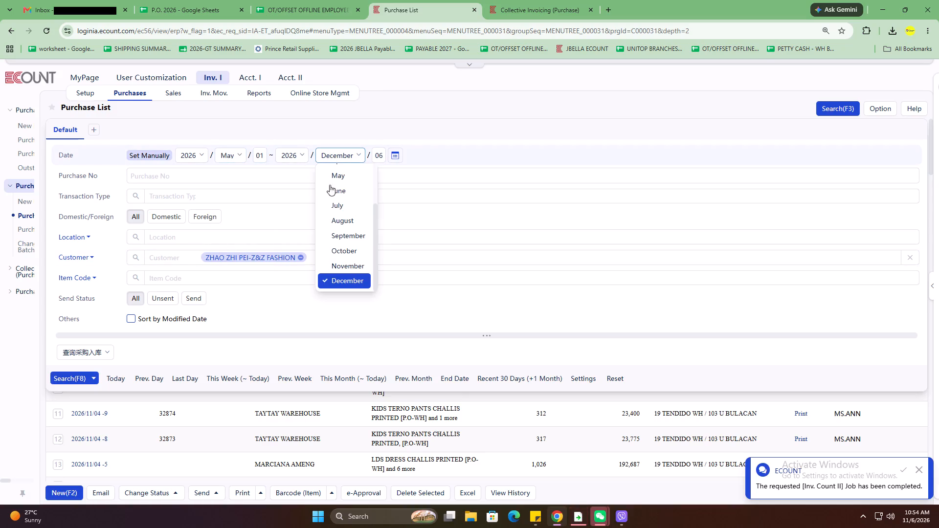
{"action": "left_click", "coordinate": [347, 173]}
{"action": "left_click", "coordinate": [365, 158]}
{"action": "type", "text": "31"}
{"action": "left_click", "coordinate": [61, 378]}
{"action": "left_click", "coordinate": [59, 380]}
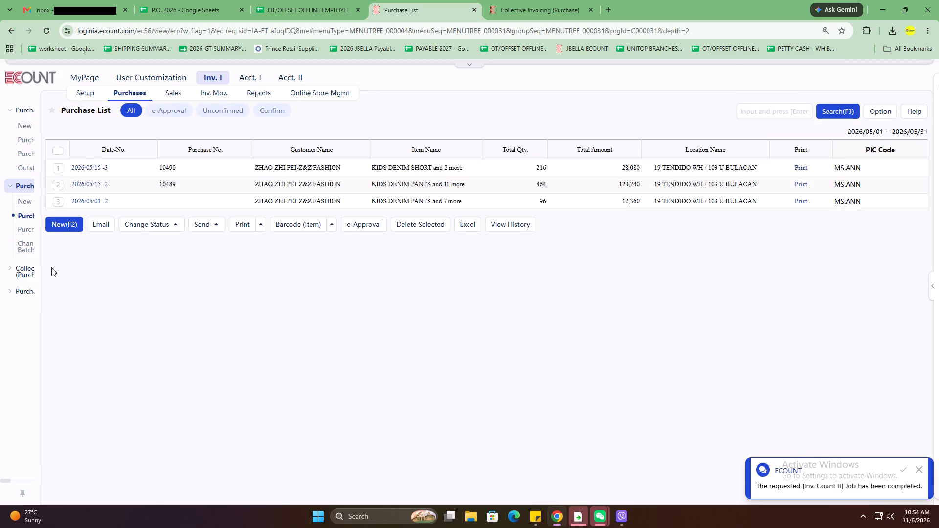
Look at purchases 2026/05/01 -2, 2026/05/15 -2 and 2026/05/15 -3 in turn, and close the last one.
{"action": "left_click", "coordinate": [77, 201]}
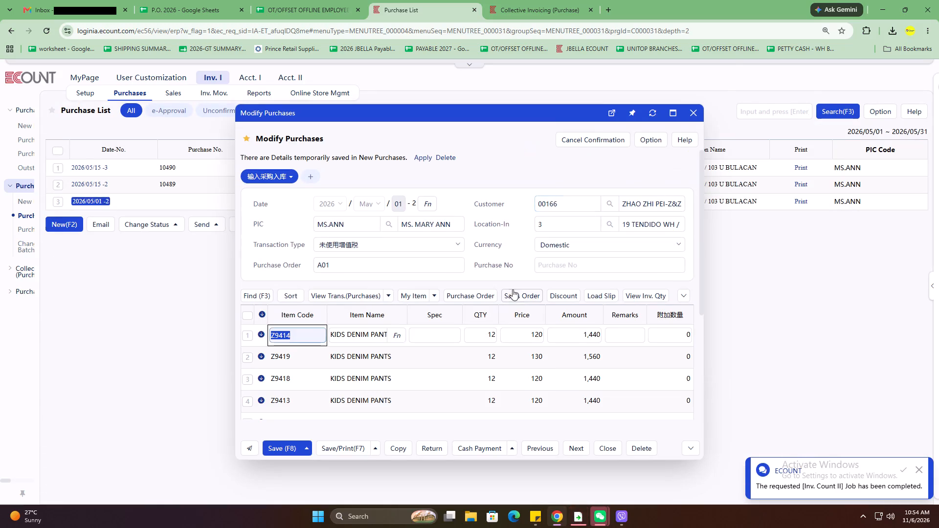
{"action": "left_click", "coordinate": [101, 181]}
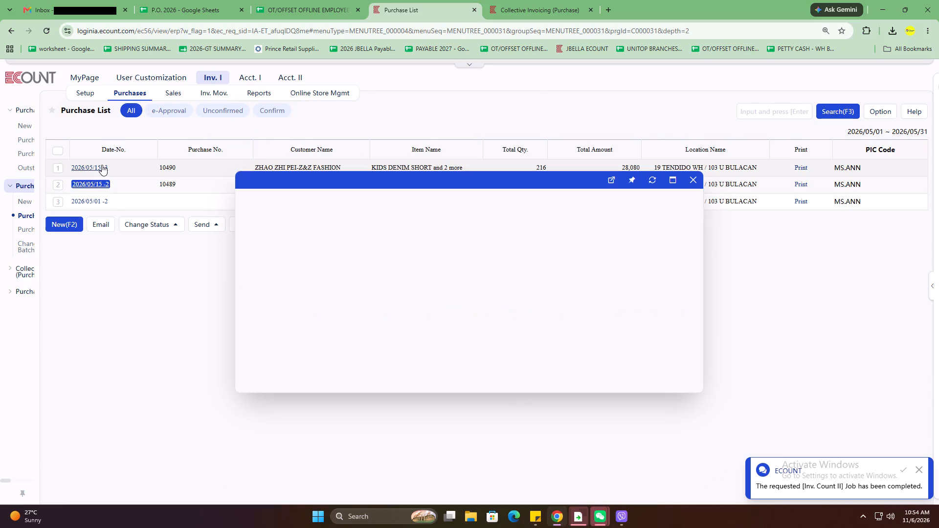
{"action": "left_click", "coordinate": [102, 165]}
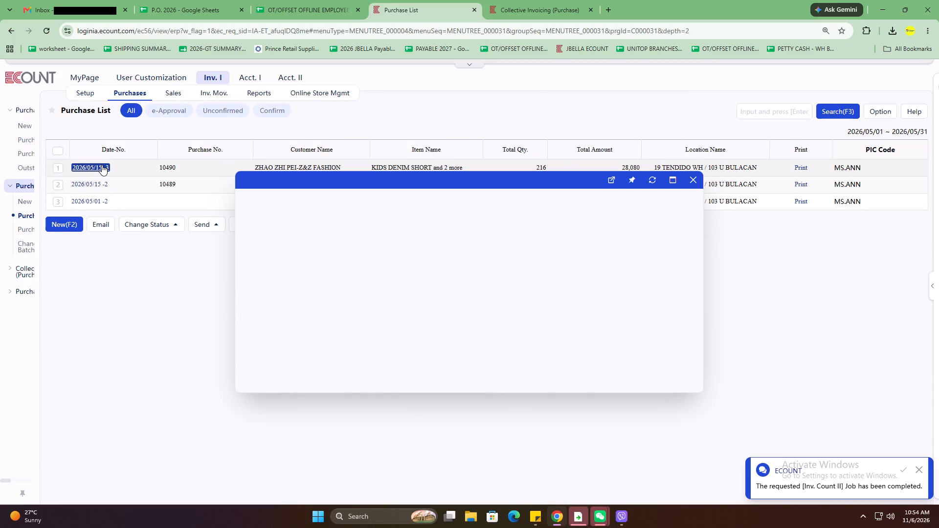
{"action": "left_click", "coordinate": [698, 113]}
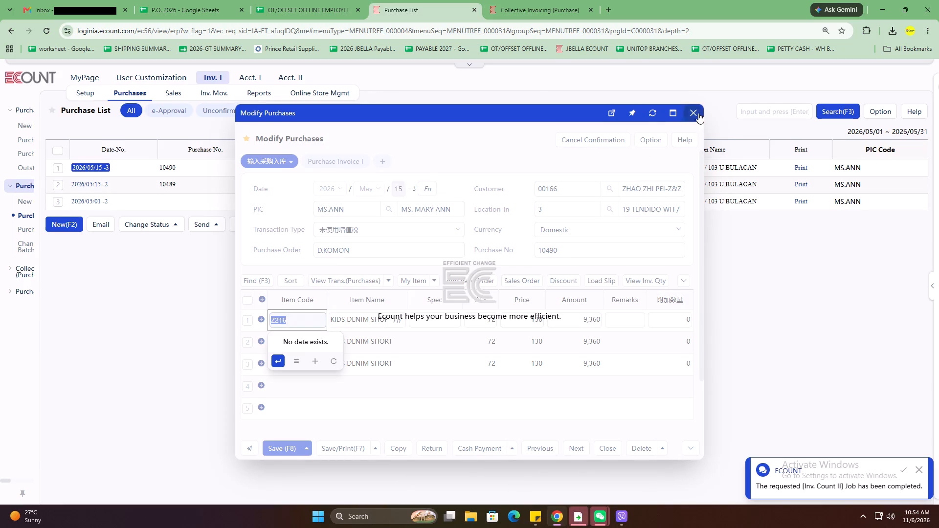
Open purchase 2026/05/01 -2, copy its Purchase Order value A01, and close it.
{"action": "left_click", "coordinate": [103, 202]}
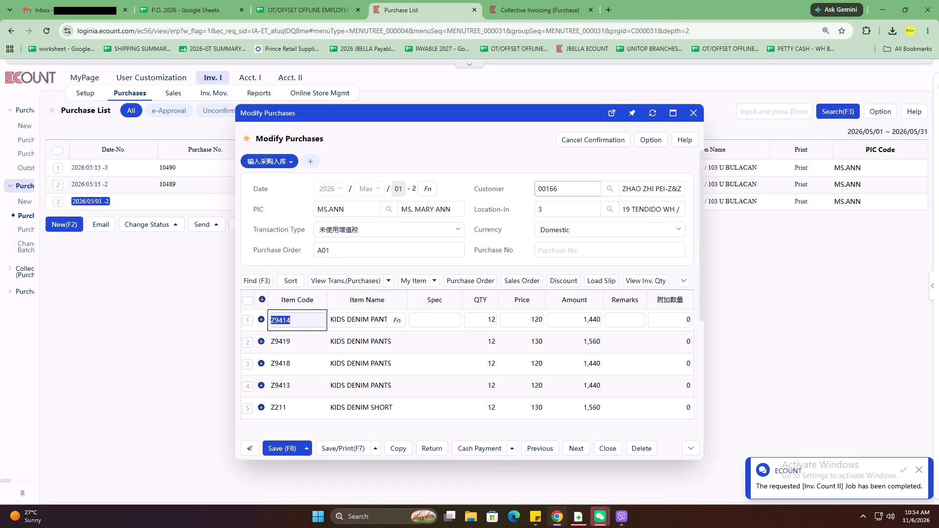
{"action": "left_click", "coordinate": [357, 252]}
{"action": "key", "text": "ctrl+c"}
{"action": "left_click", "coordinate": [700, 110]}
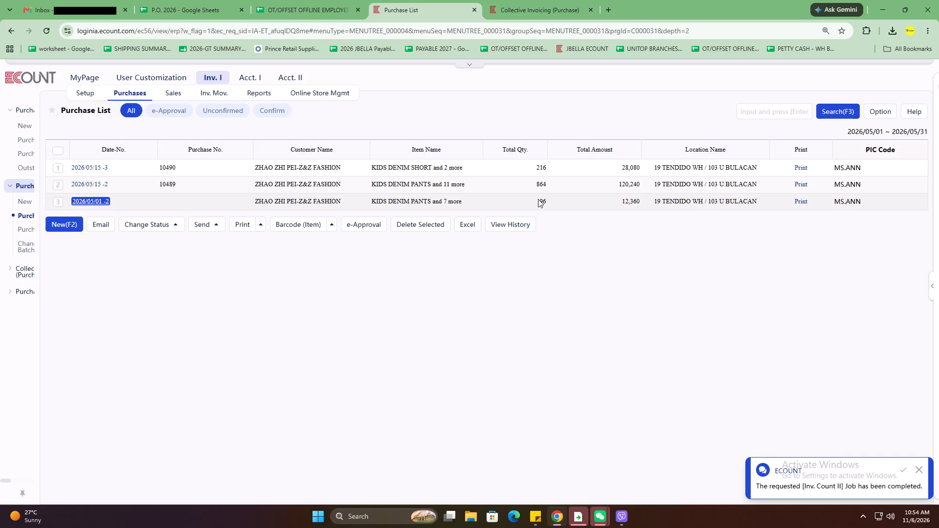
Reopen purchase 2026/05/01 -2, copy the Purchase Order value A01 again, and close it.
{"action": "left_click", "coordinate": [82, 201]}
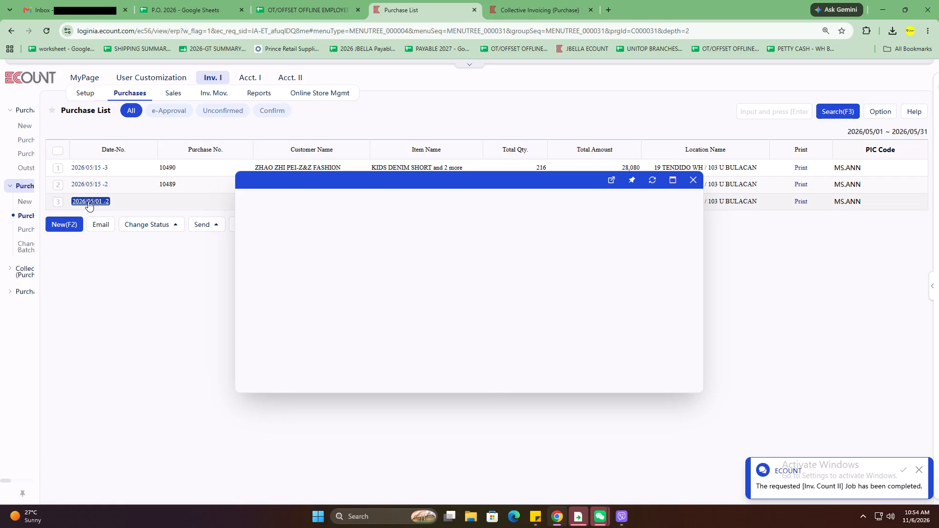
{"action": "left_click", "coordinate": [391, 250]}
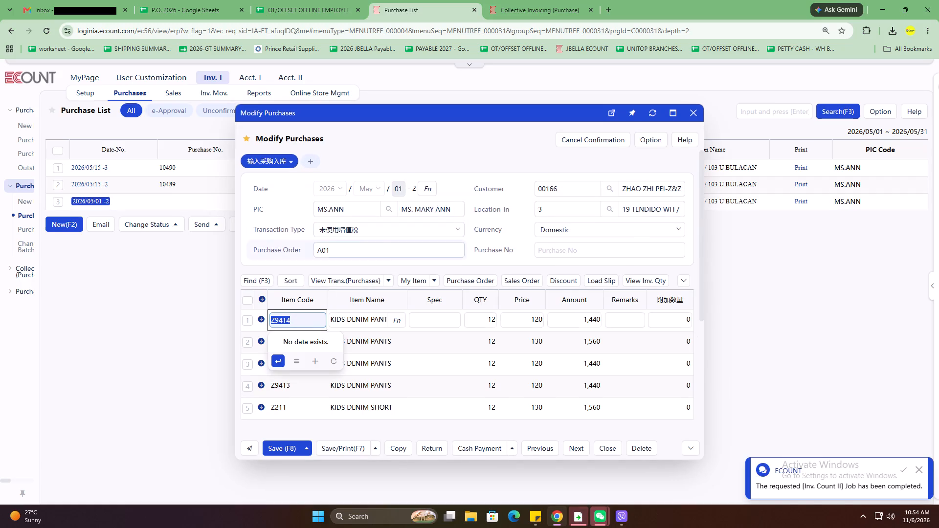
{"action": "key", "text": "ctrl+c"}
{"action": "left_click", "coordinate": [684, 113]}
Search the Purchase List for Z&Z FASHION purchases with Purchase Order A01 from 2026/02/01 to 2026/08/31.
{"action": "left_click", "coordinate": [829, 110]}
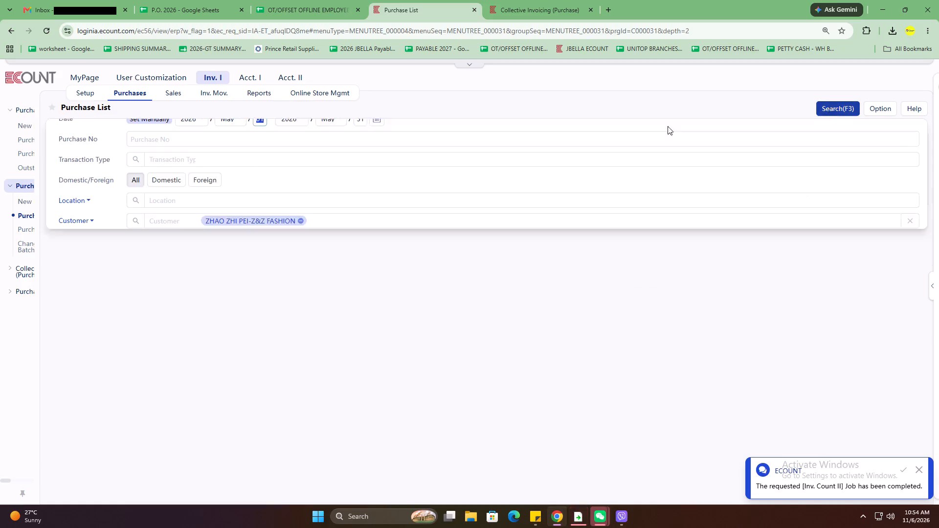
{"action": "left_click", "coordinate": [180, 335]}
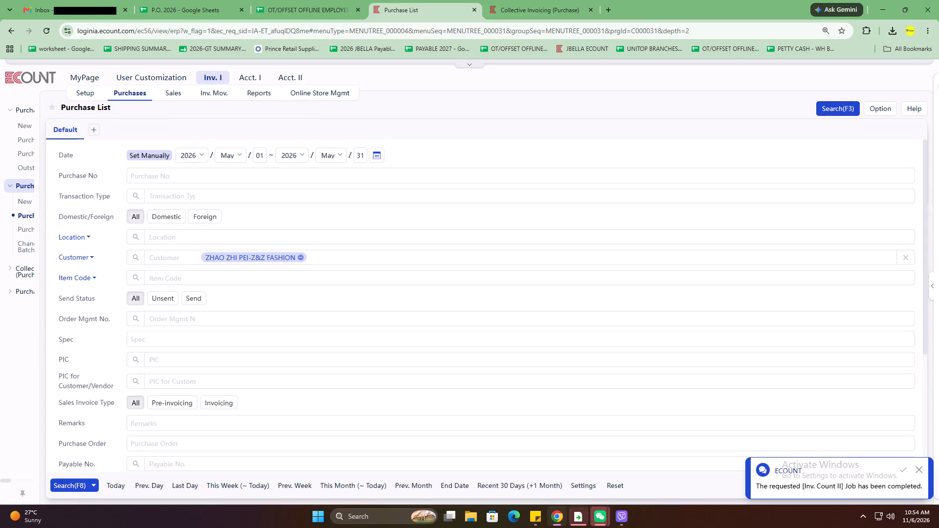
{"action": "key", "text": "ctrl+v"}
{"action": "left_click", "coordinate": [164, 440]}
{"action": "key", "text": "ctrl+v"}
{"action": "left_click", "coordinate": [223, 153]}
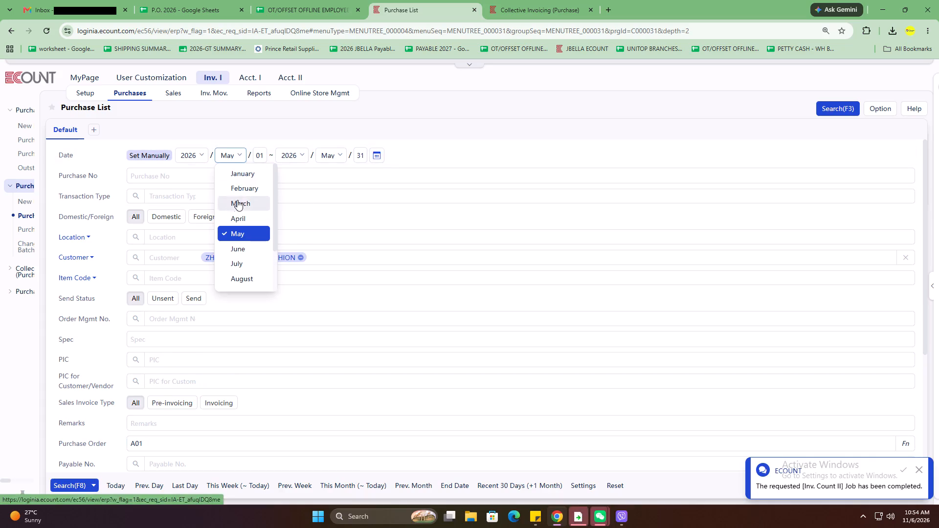
{"action": "left_click", "coordinate": [255, 193]}
{"action": "left_click", "coordinate": [349, 155]}
{"action": "left_click", "coordinate": [349, 279]}
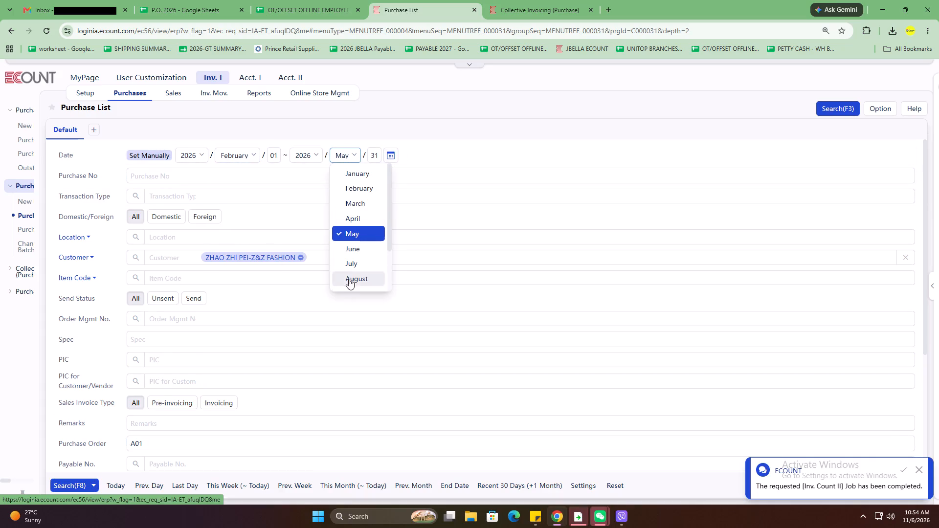
{"action": "left_click", "coordinate": [73, 484]}
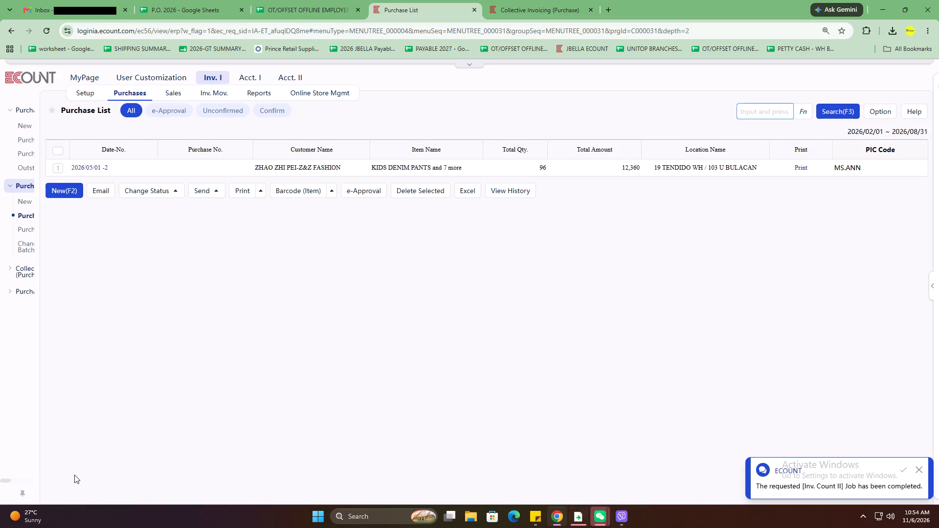
Open purchase 2026/05/01 -2, copy its first item code, check the Collective Invoicing (Purchase) browser tab, and close the purchase.
{"action": "left_click", "coordinate": [90, 166]}
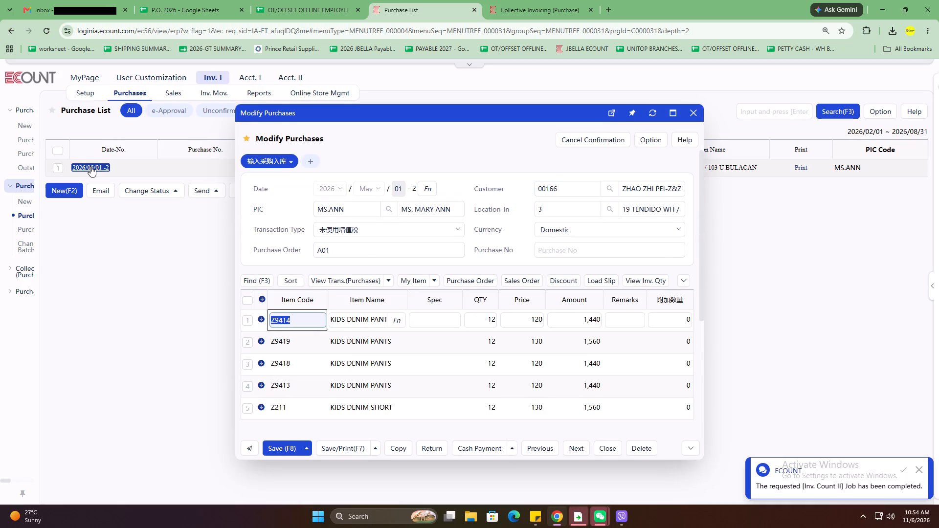
{"action": "key", "text": "ctrl+c"}
{"action": "left_click", "coordinate": [523, 0]}
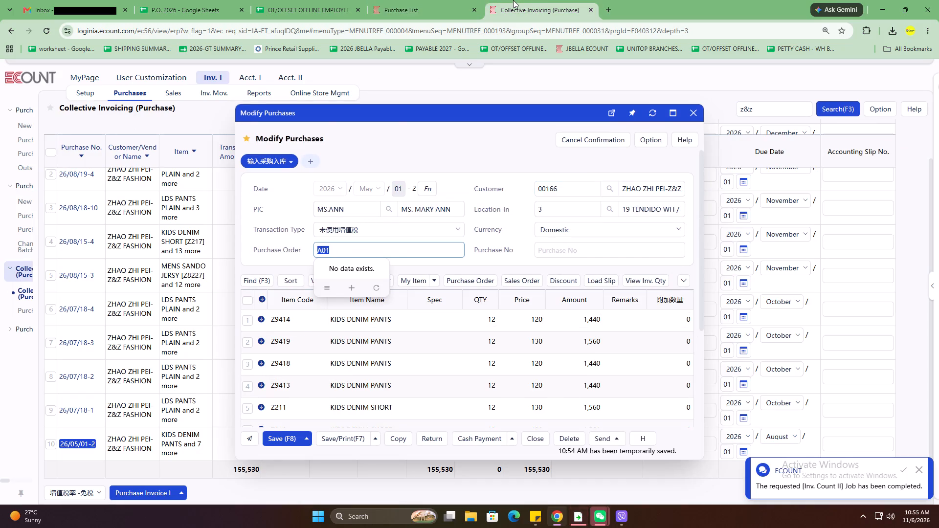
{"action": "double_click", "coordinate": [432, 0]}
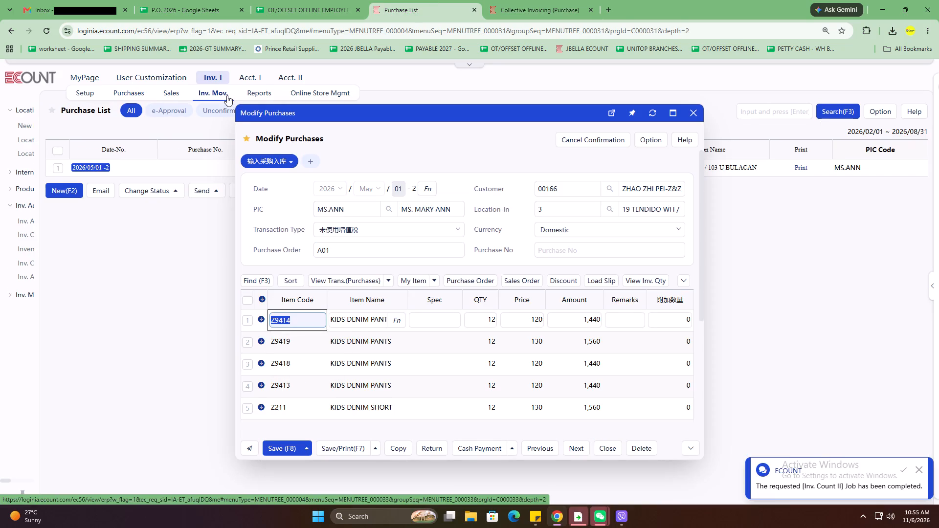
{"action": "left_click", "coordinate": [695, 114]}
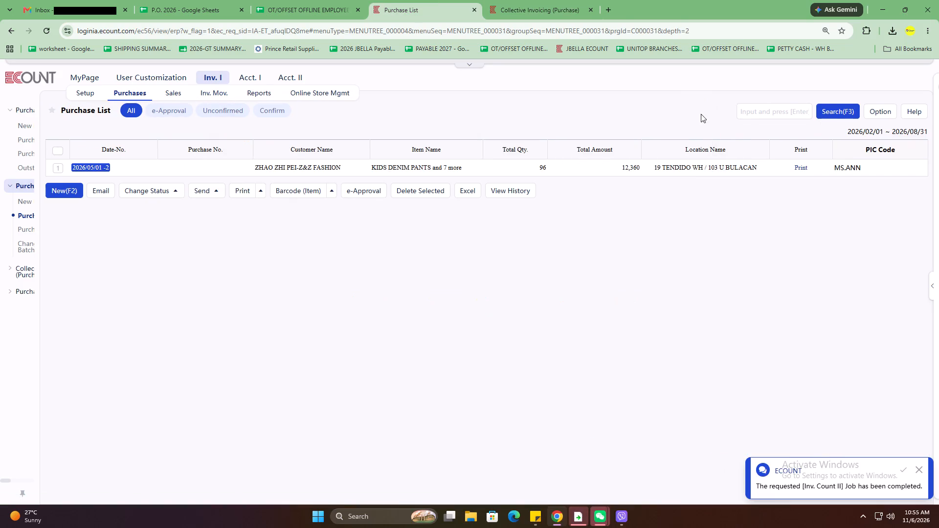
{"action": "double_click", "coordinate": [830, 110]}
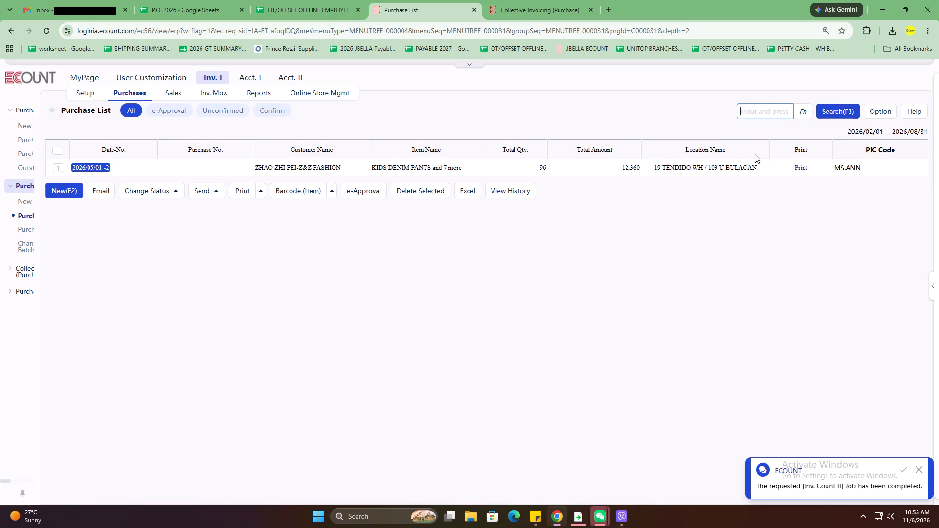
{"action": "left_click", "coordinate": [832, 110]}
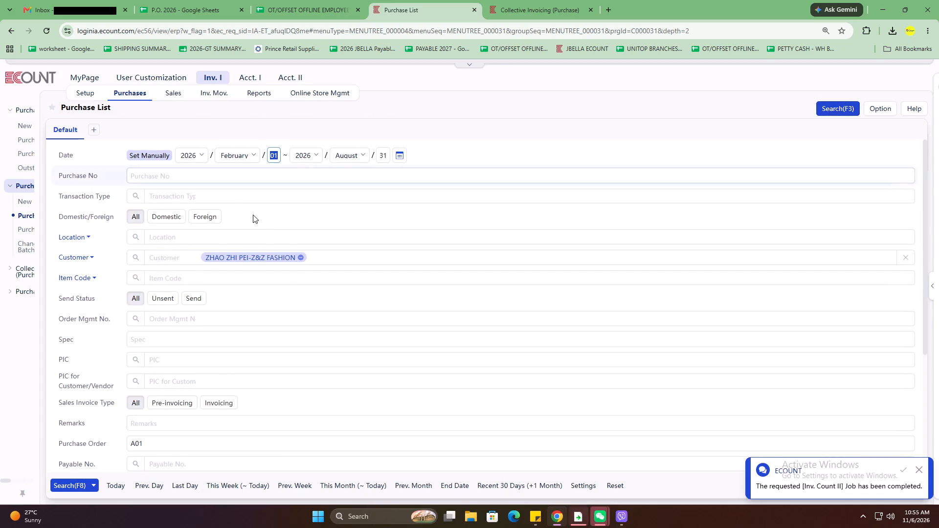
{"action": "scroll", "coordinate": [263, 256], "scroll_direction": "down", "scroll_amount": 11}
{"action": "left_click", "coordinate": [206, 265]}
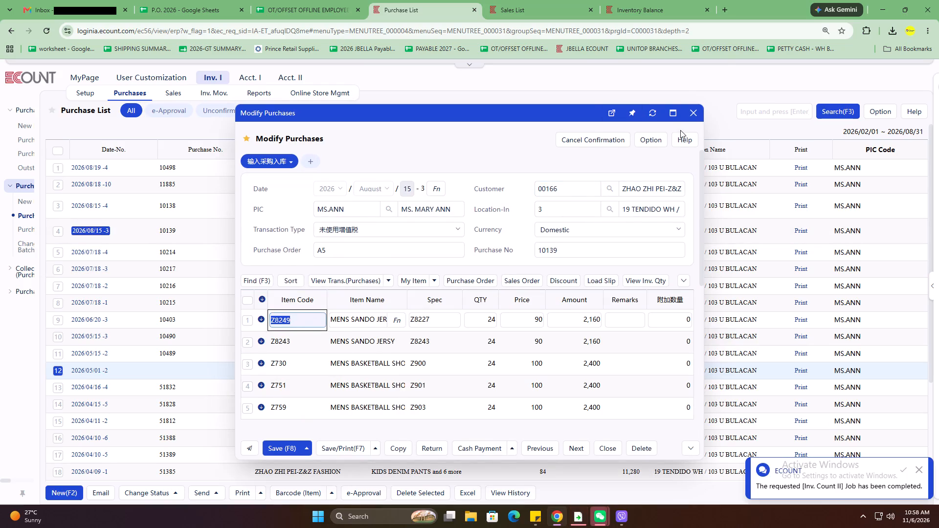
{"action": "left_click", "coordinate": [687, 114]}
Return to the Inv. Book of item Z9414 in the Inventory Balance browser tab.
{"action": "left_click", "coordinate": [680, 0]}
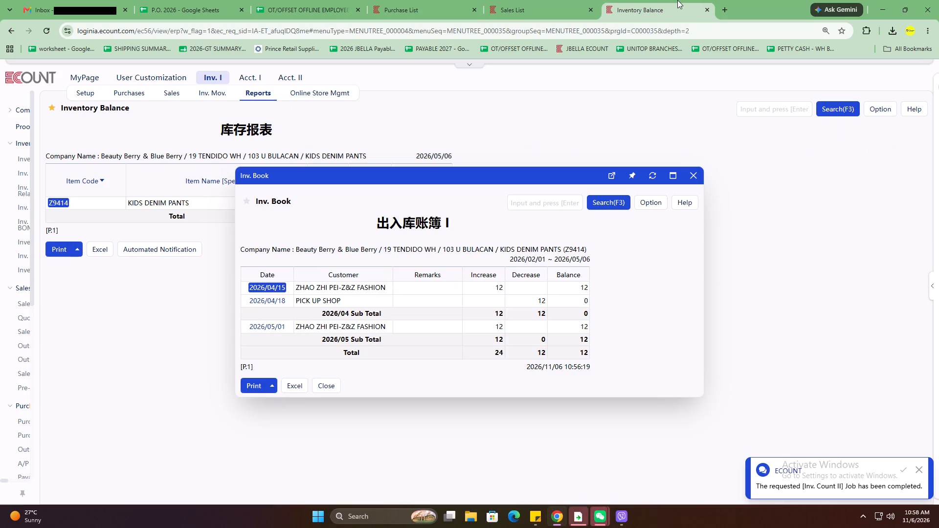